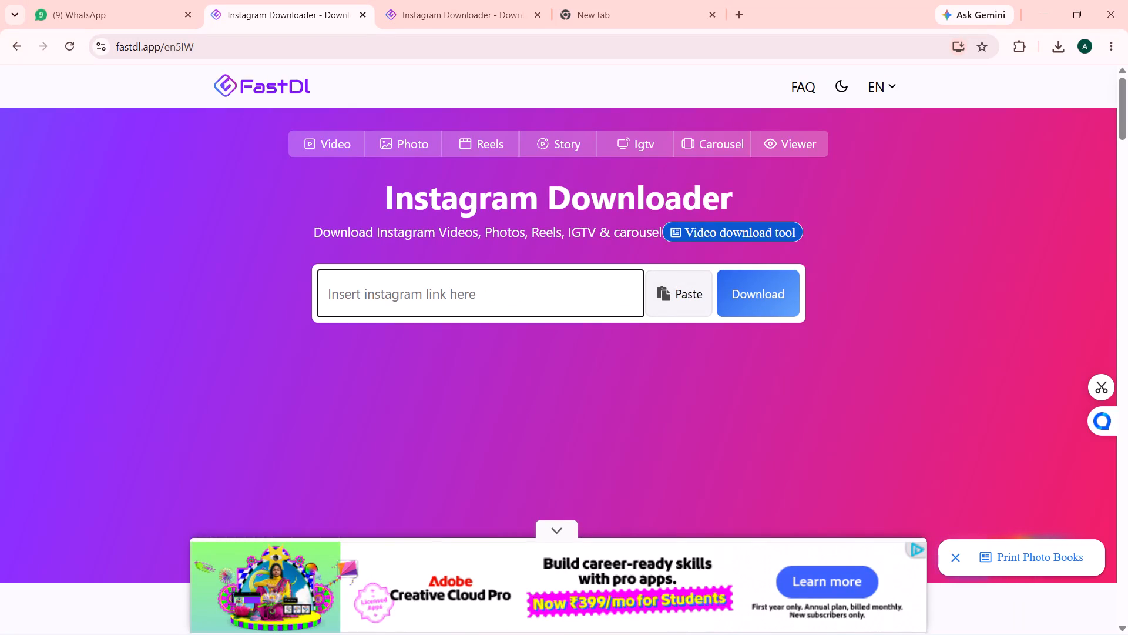
# Submit the copied Instagram link for download, close the advertisement overlay, and go to the fetched Chhoti Diwali post.
pyautogui.hotkey('ctrl', 'v')
pyautogui.click(768, 289)
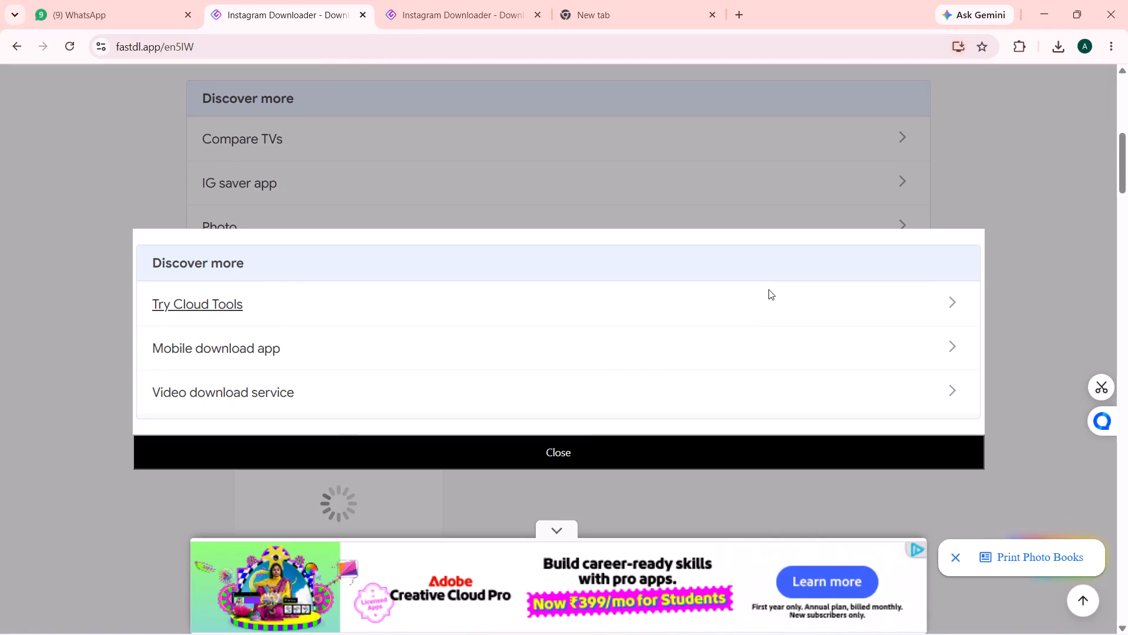
pyautogui.click(574, 446)
pyautogui.scroll(-3, 574, 446)
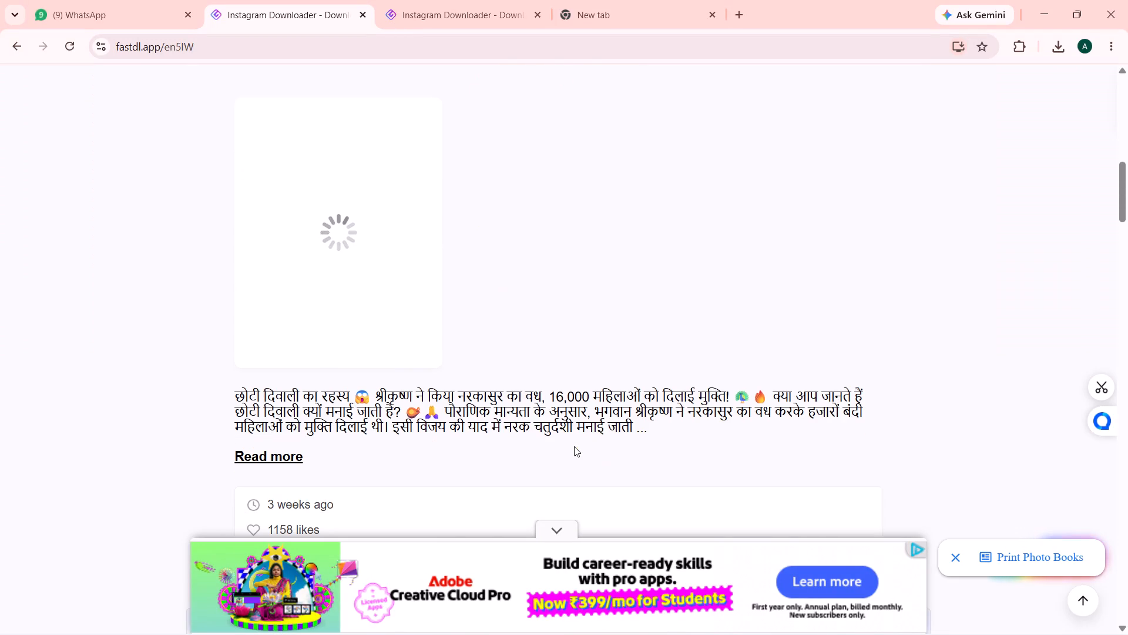
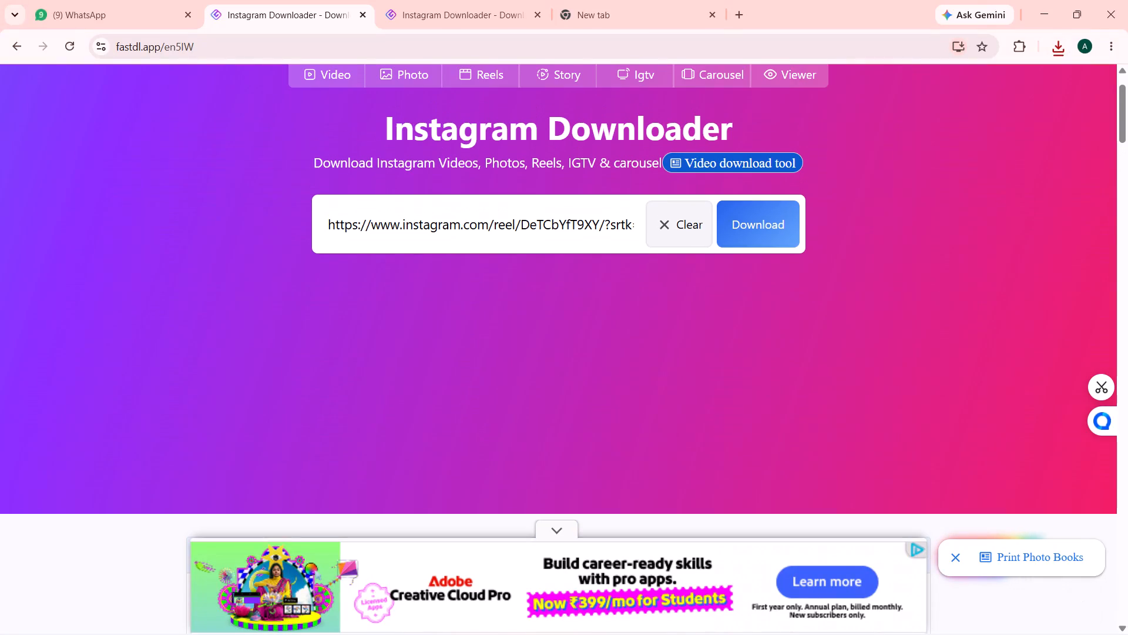
# Replace the old reel link in the Instagram Downloader with the copied Instagram link and bring up its search result.
pyautogui.click(689, 231)
pyautogui.click(548, 220)
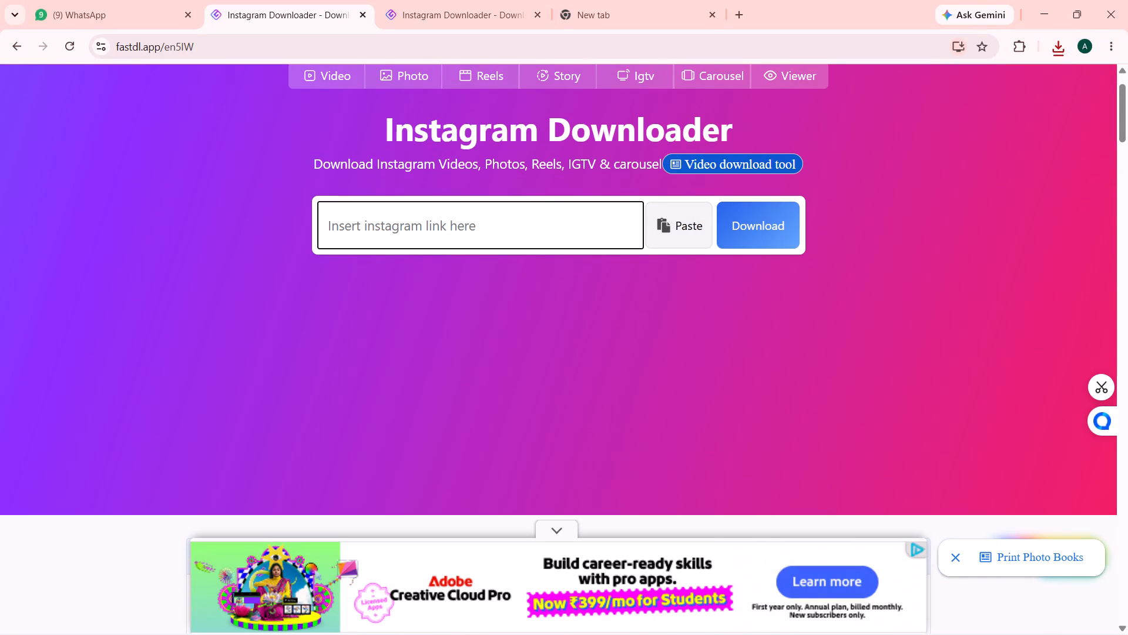
pyautogui.hotkey('ctrl', 'v')
pyautogui.scroll(-3, 825, 216)
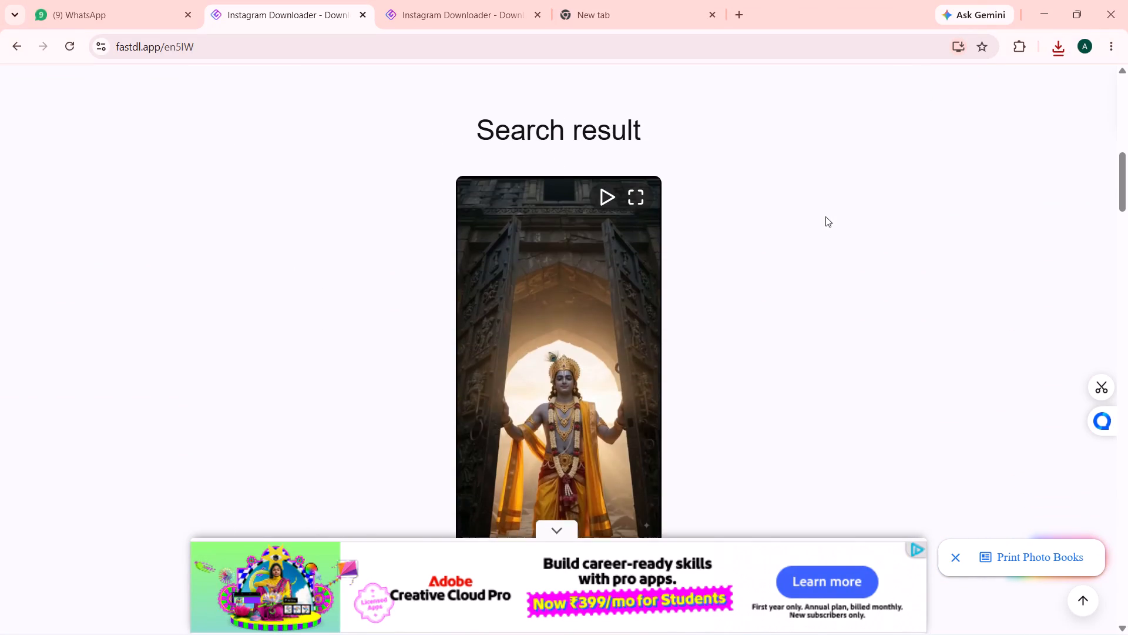
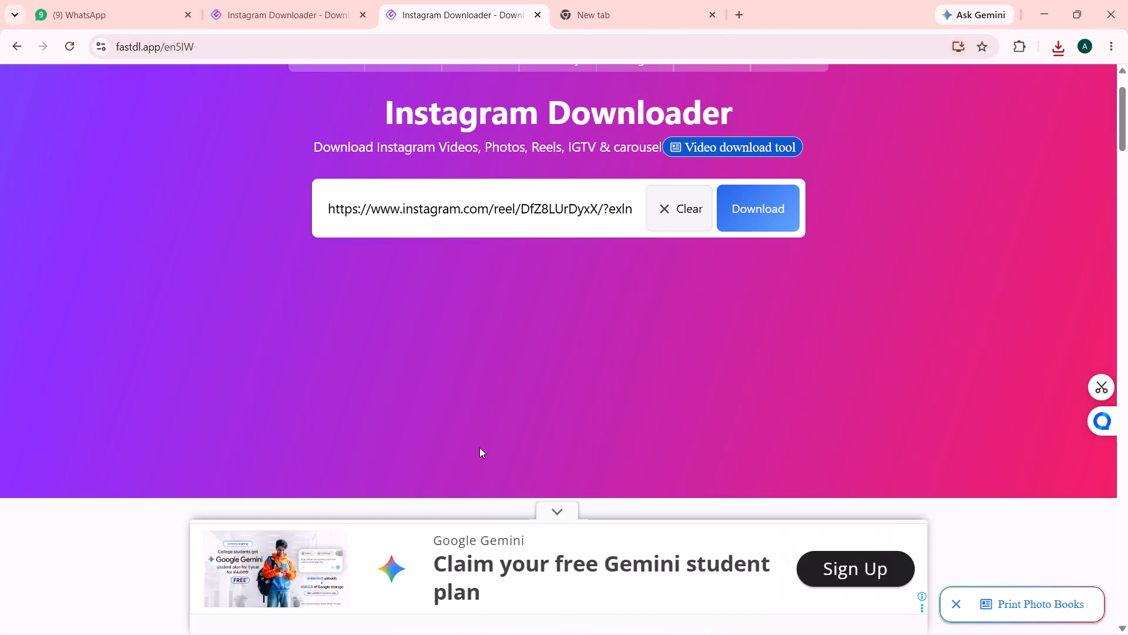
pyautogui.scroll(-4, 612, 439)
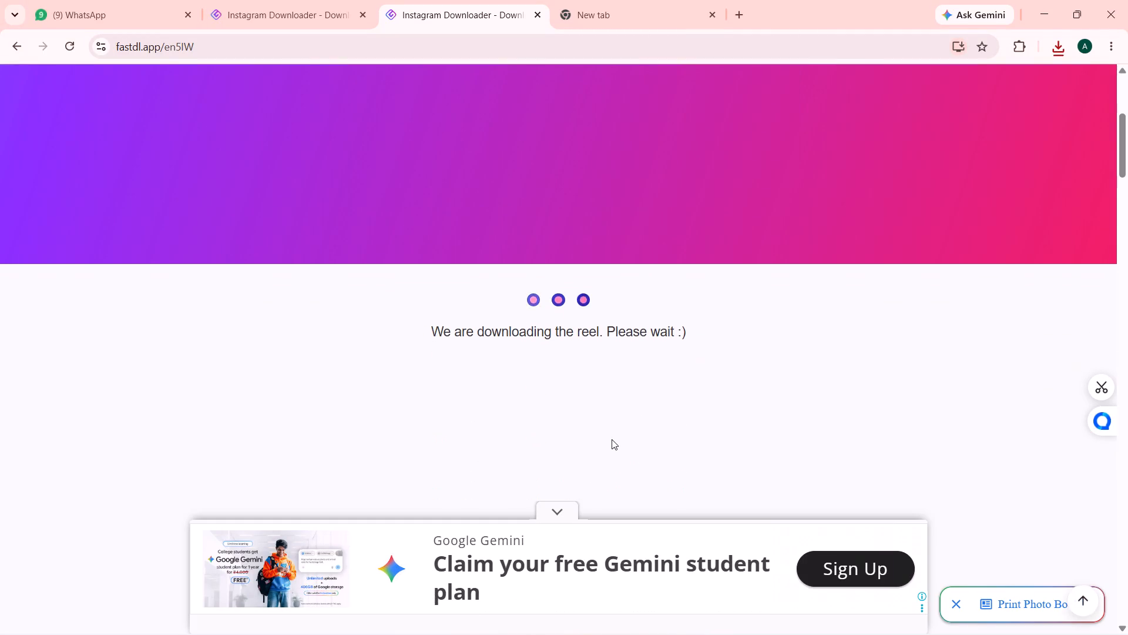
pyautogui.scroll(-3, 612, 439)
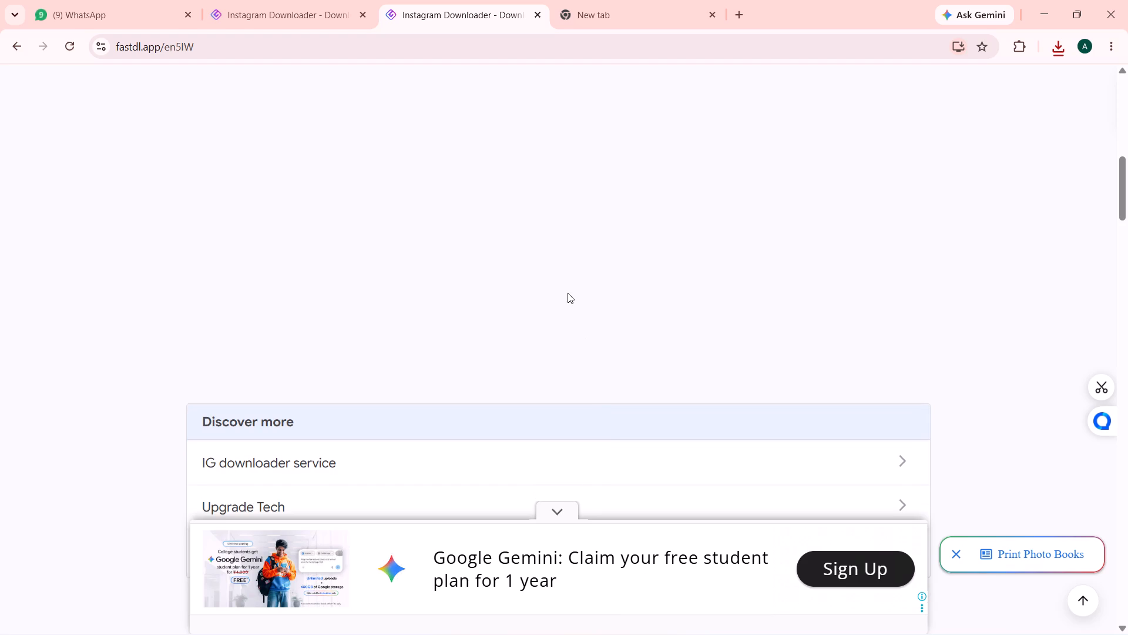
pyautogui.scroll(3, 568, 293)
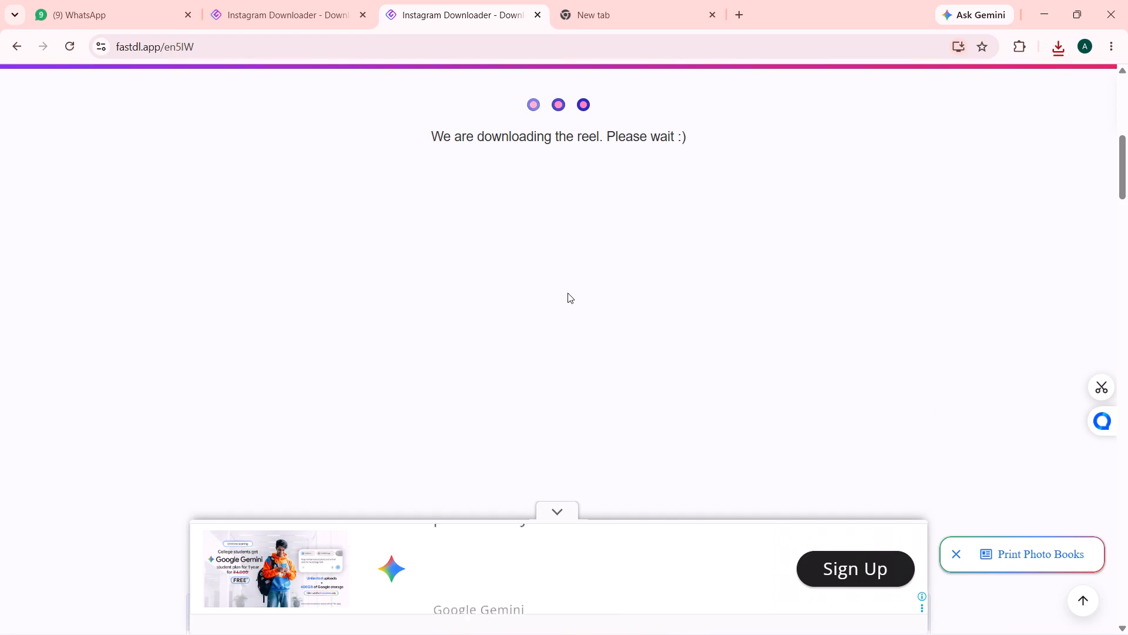
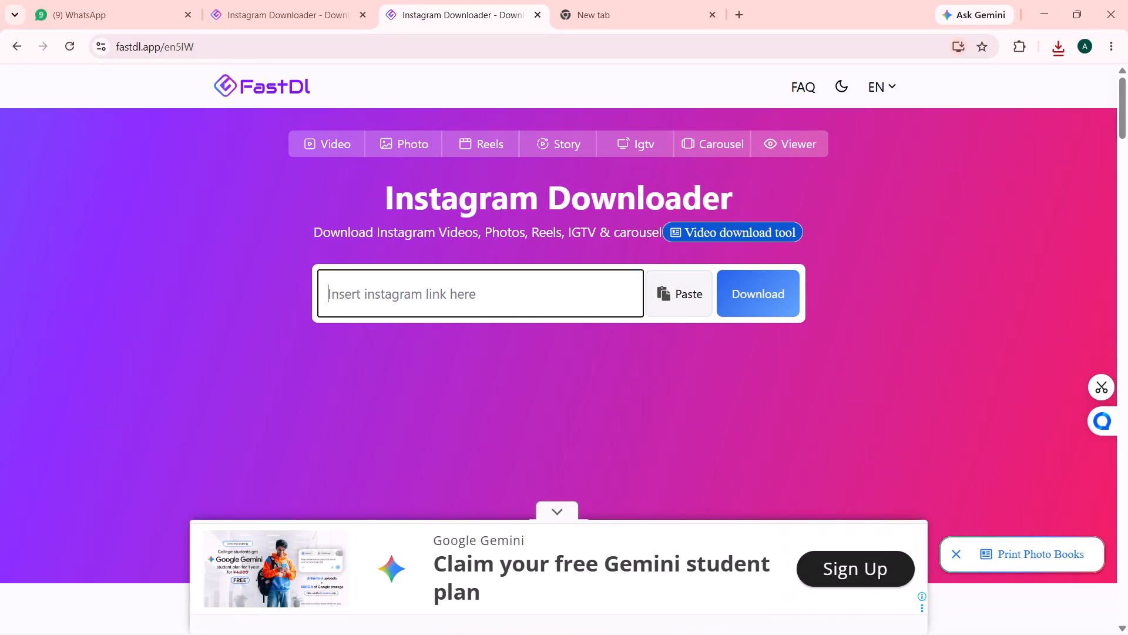
# Fetch the copied Instagram reel link in FastDl and download the Narak Chaturdashi (Chhoti Diwali) video.
pyautogui.hotkey('ctrl', 'v')
pyautogui.click(748, 310)
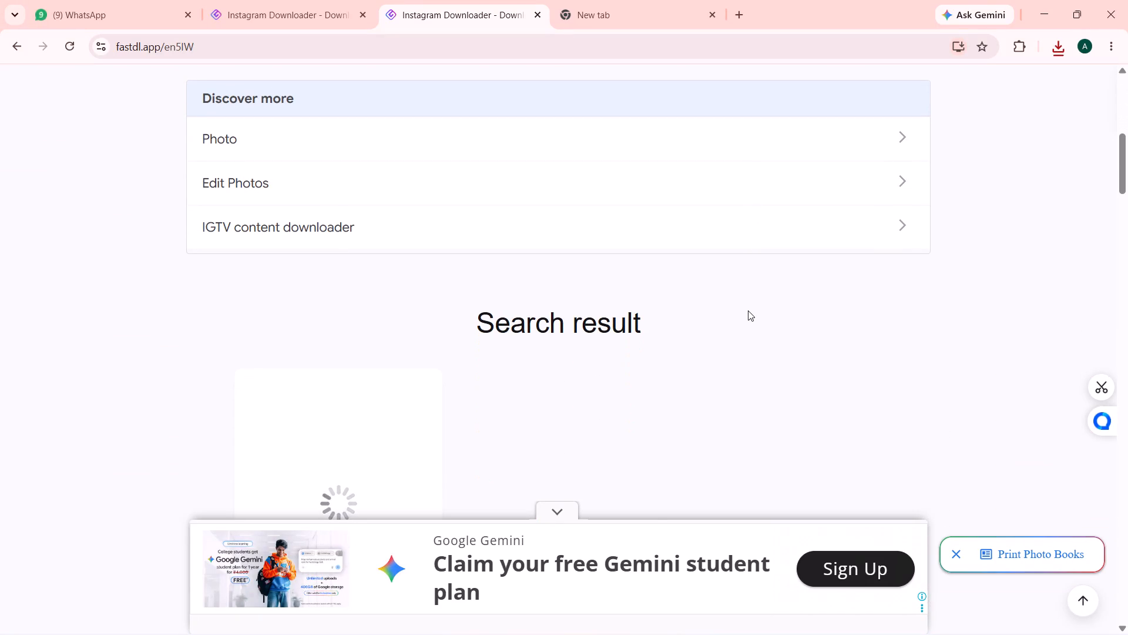
pyautogui.scroll(-2, 753, 284)
pyautogui.scroll(-4, 743, 393)
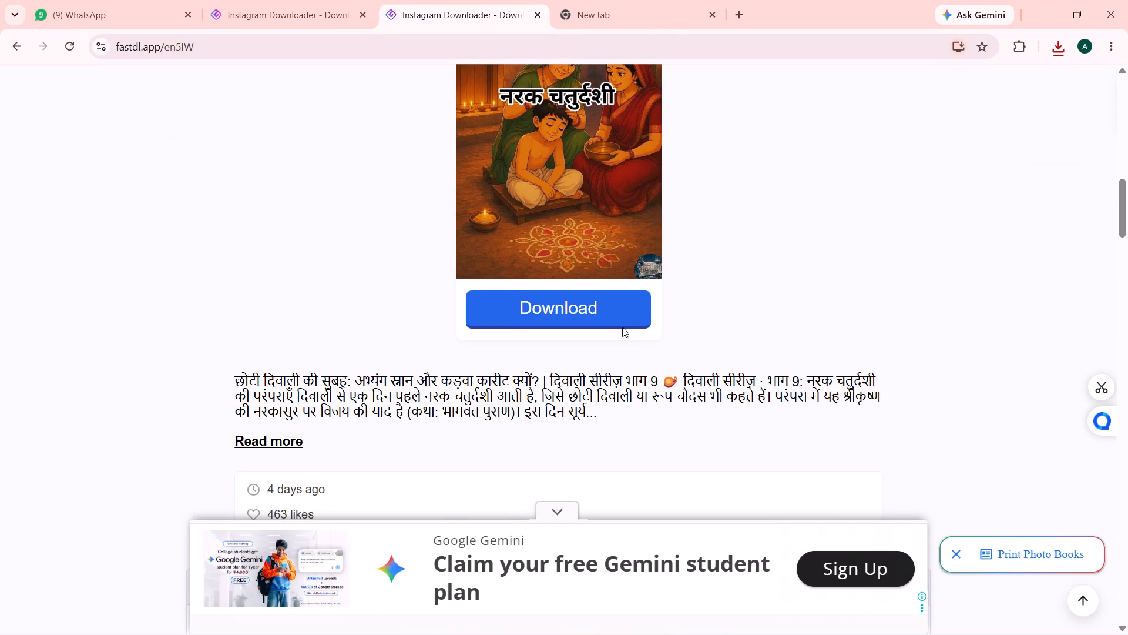
pyautogui.click(608, 316)
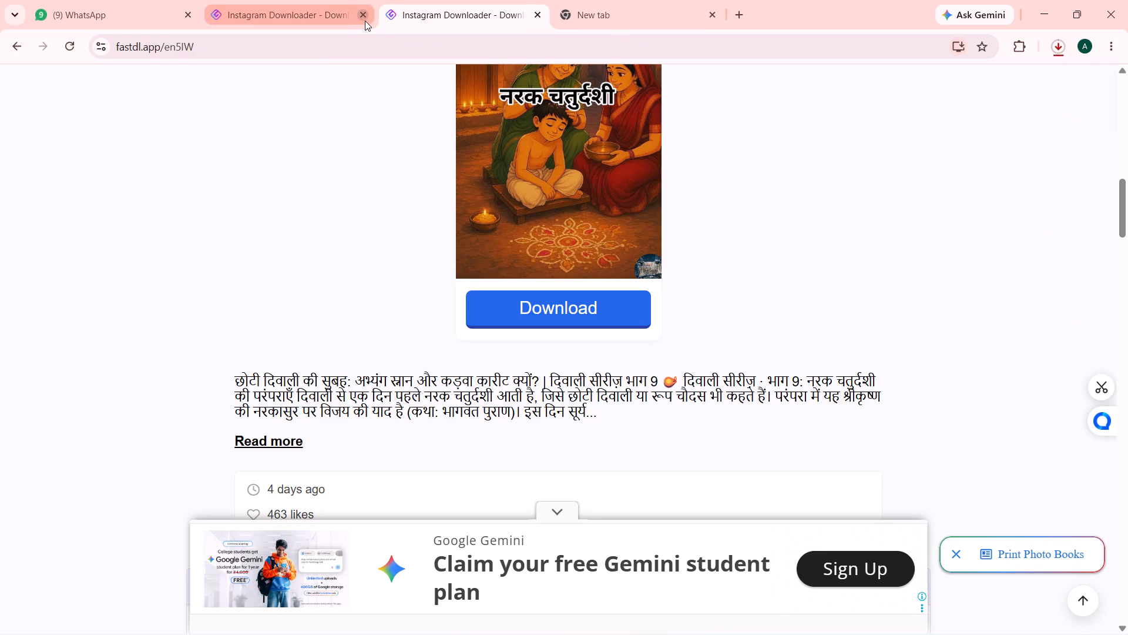
# Close both Instagram Downloader browser tabs.
pyautogui.click(365, 21)
pyautogui.click(365, 21)
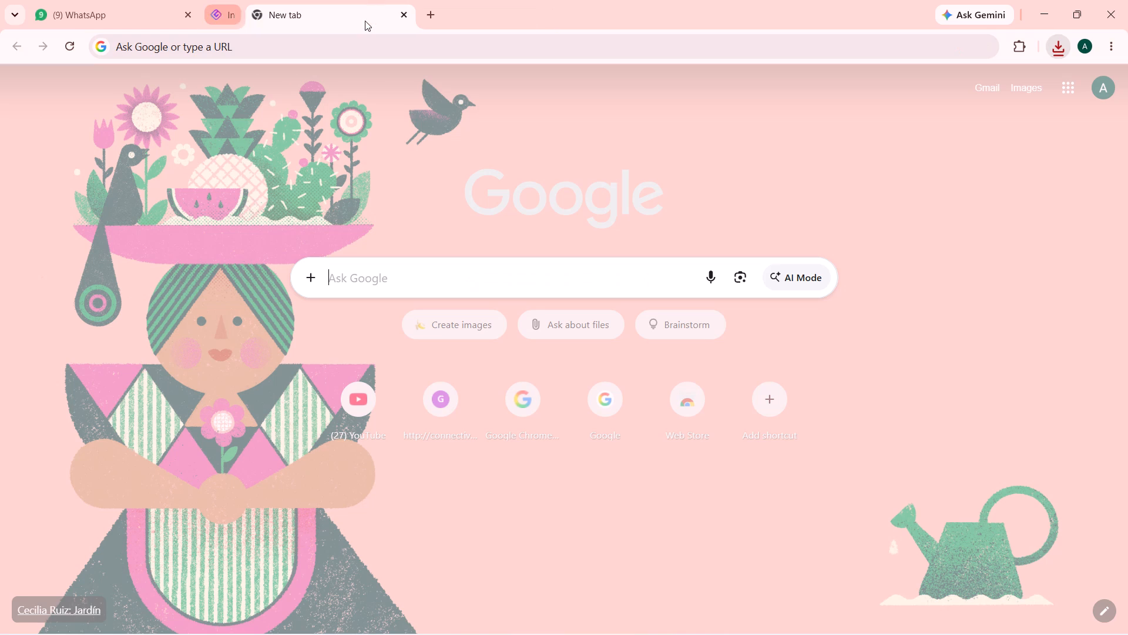
# Switch to CapCut and close the open project 1106.
pyautogui.click(732, 621)
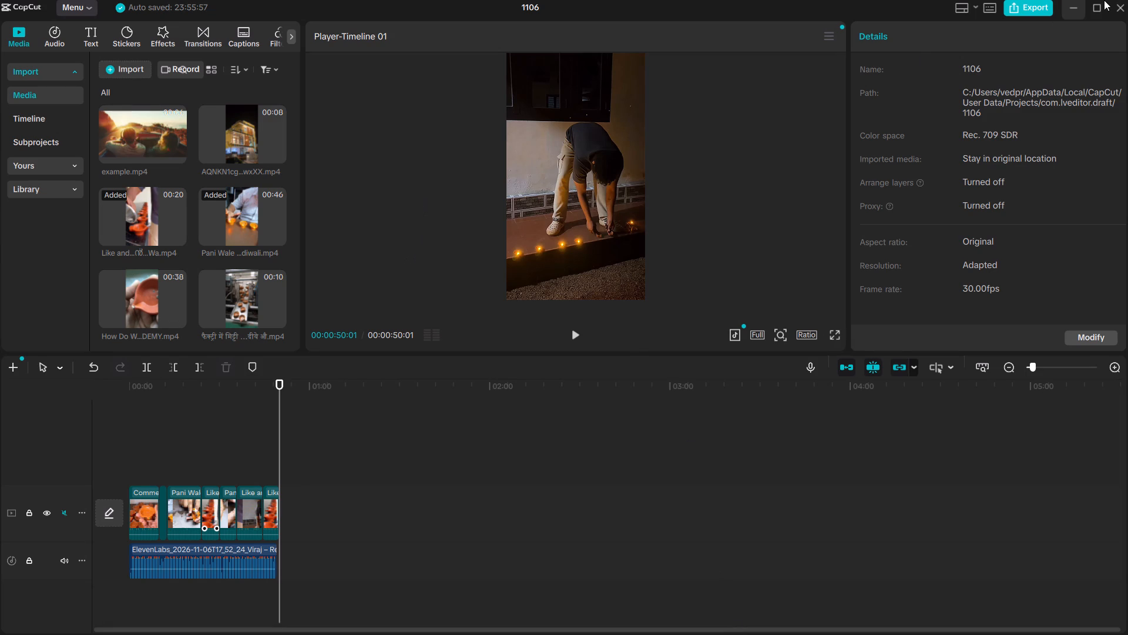
pyautogui.click(1127, 0)
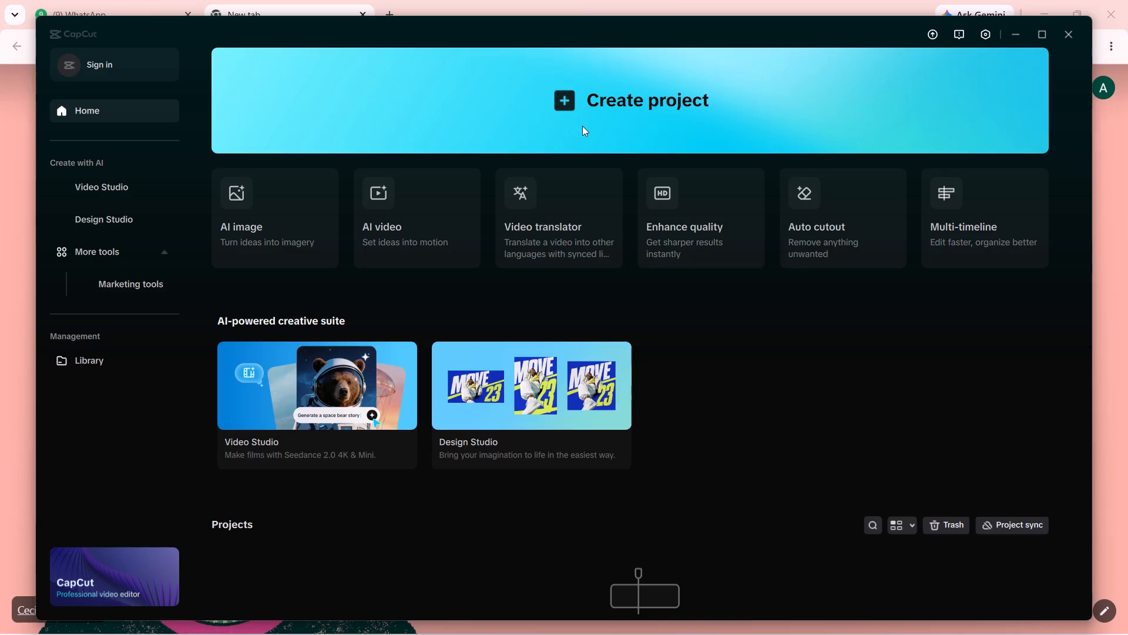
# Create a new CapCut project.
pyautogui.click(625, 95)
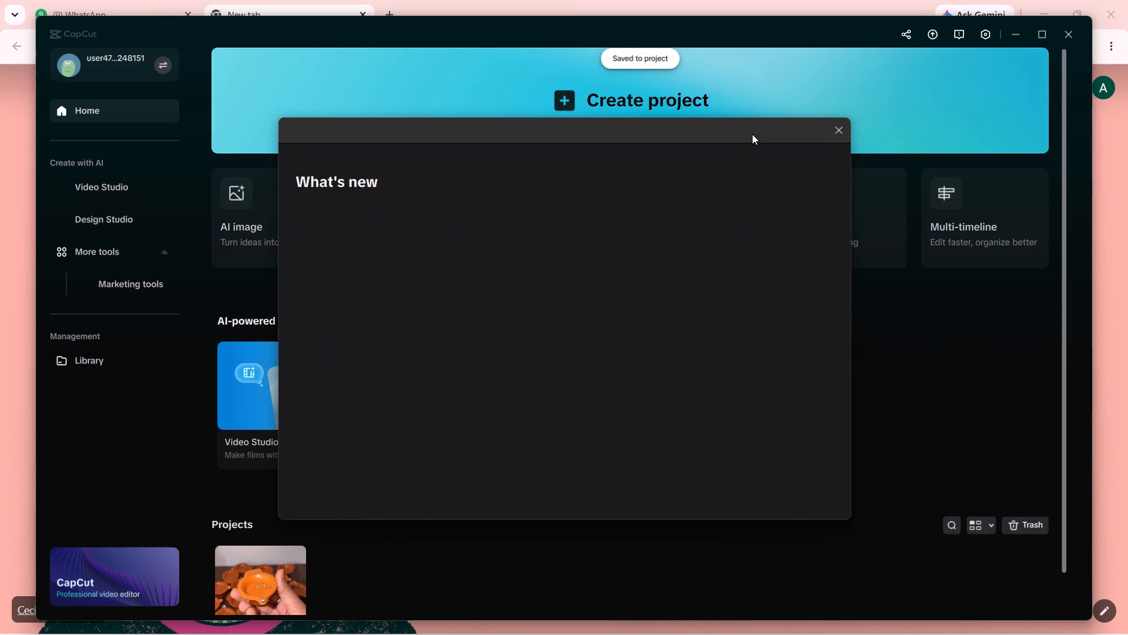
# Dismiss the What's new window and create a new video project.
pyautogui.click(840, 139)
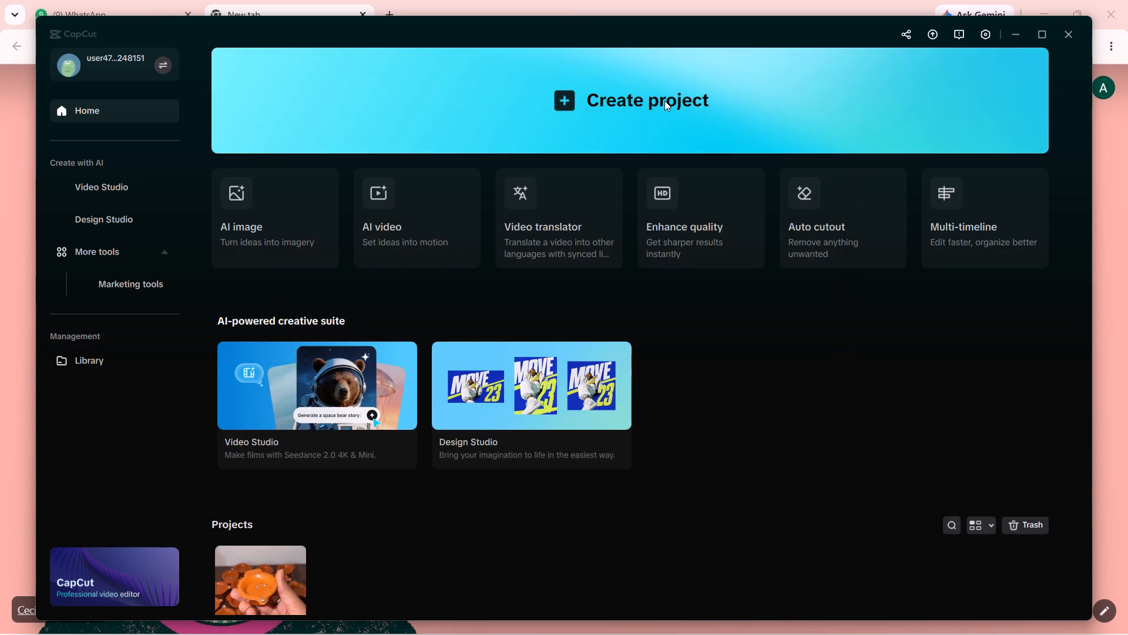
pyautogui.click(664, 101)
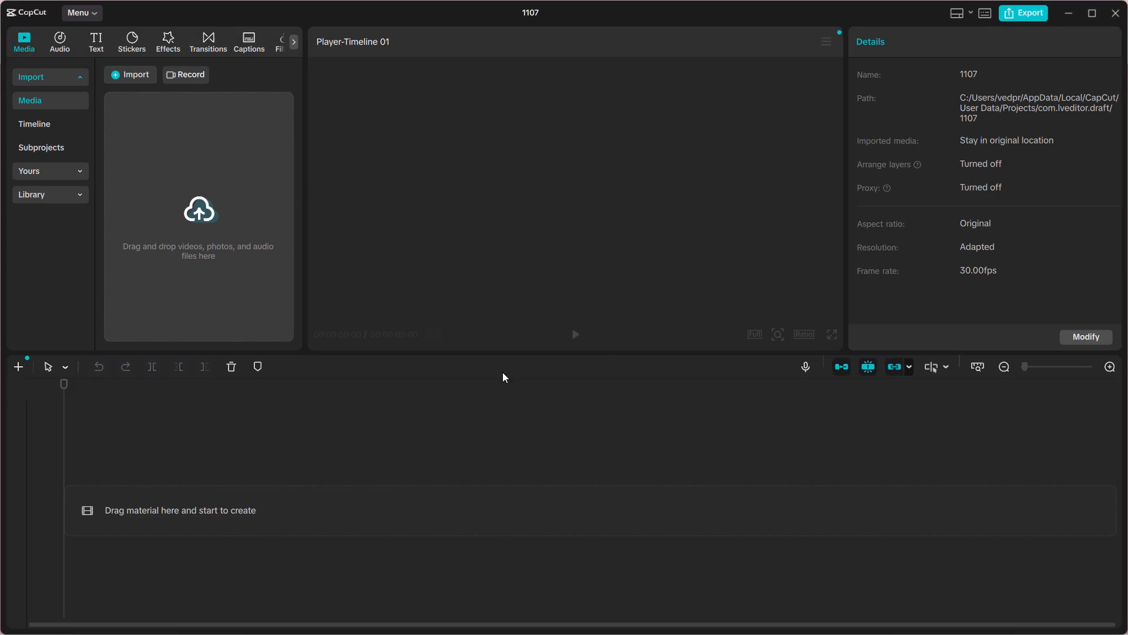
# Import the four Chhoti Diwali videos and the WhatsApp image from the device's Downloads folder into the project media.
pyautogui.click(212, 225)
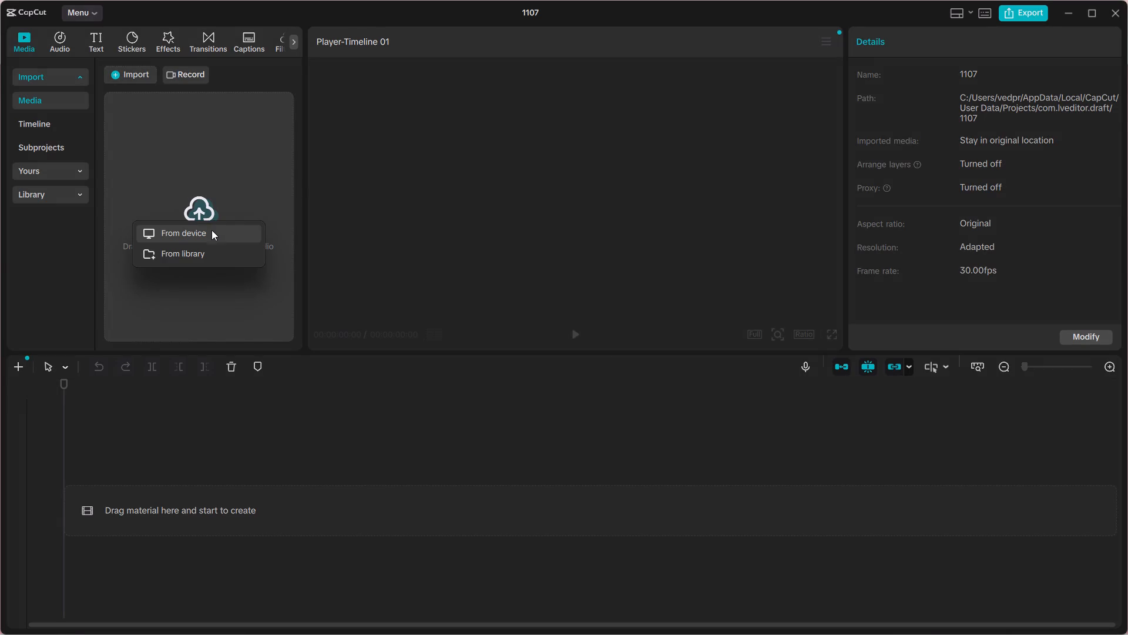
pyautogui.click(196, 231)
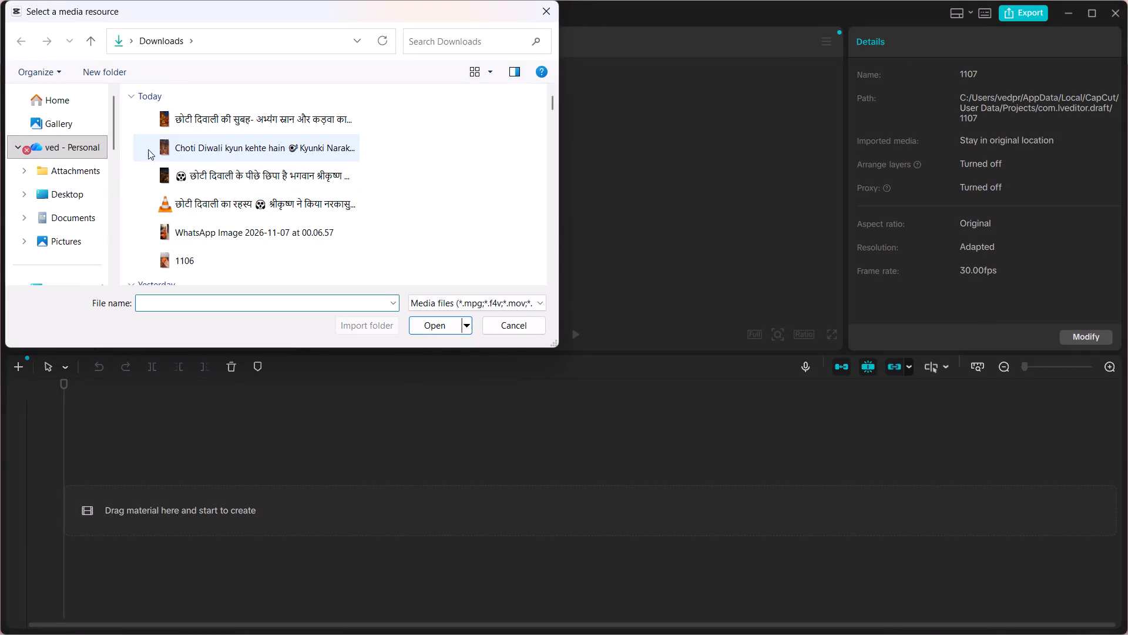
pyautogui.moveTo(147, 124); pyautogui.dragTo(179, 246)
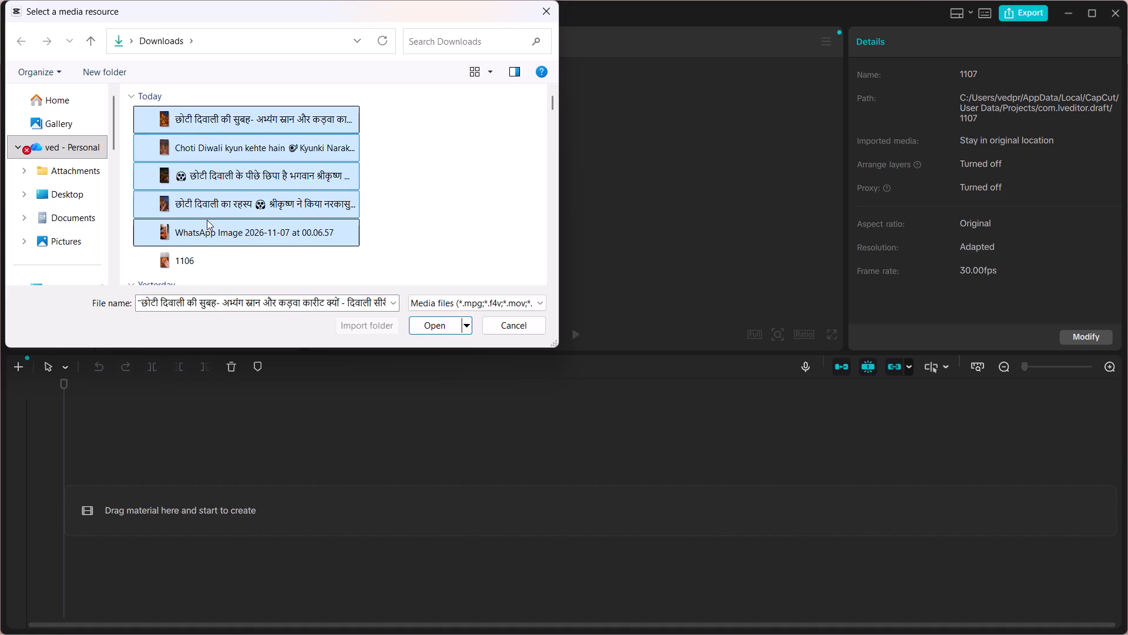
pyautogui.click(435, 323)
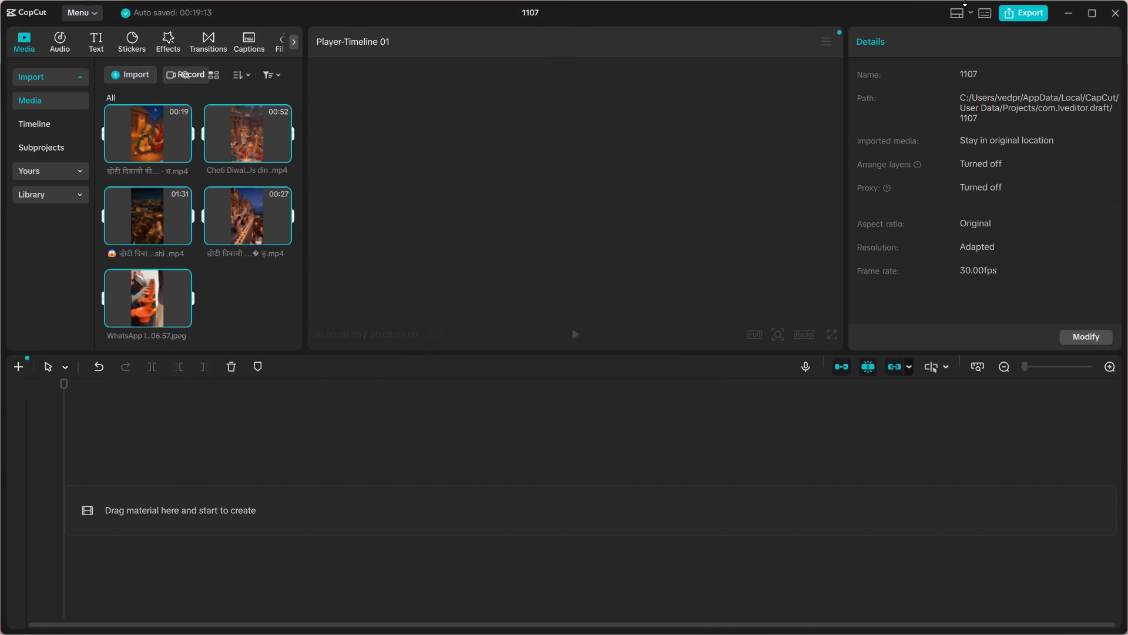
pyautogui.click(1069, 11)
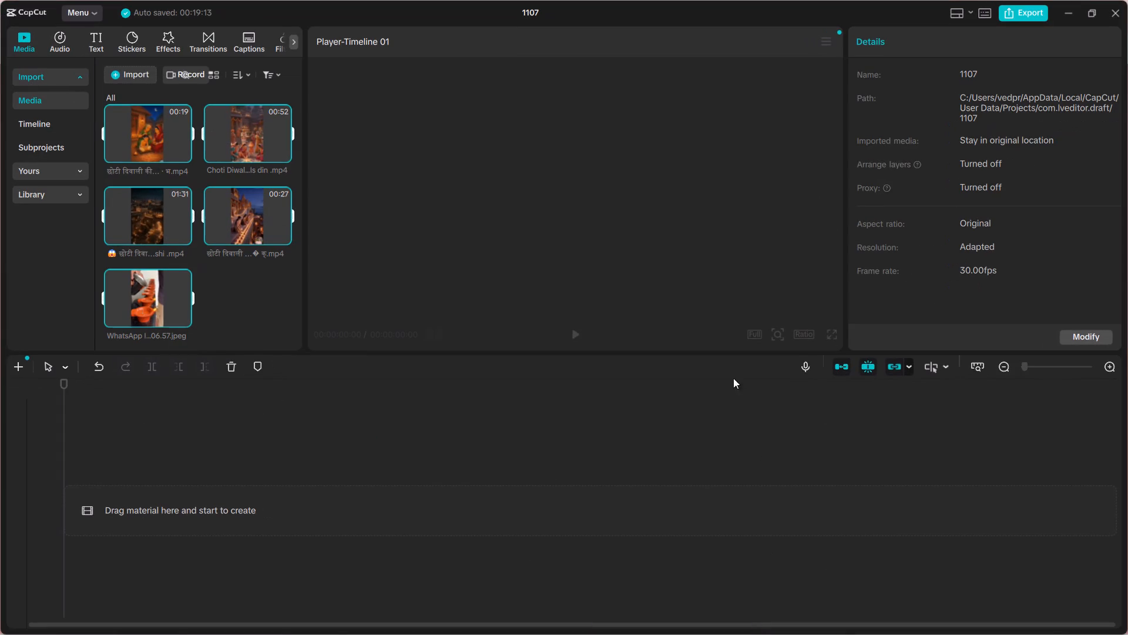
pyautogui.click(134, 74)
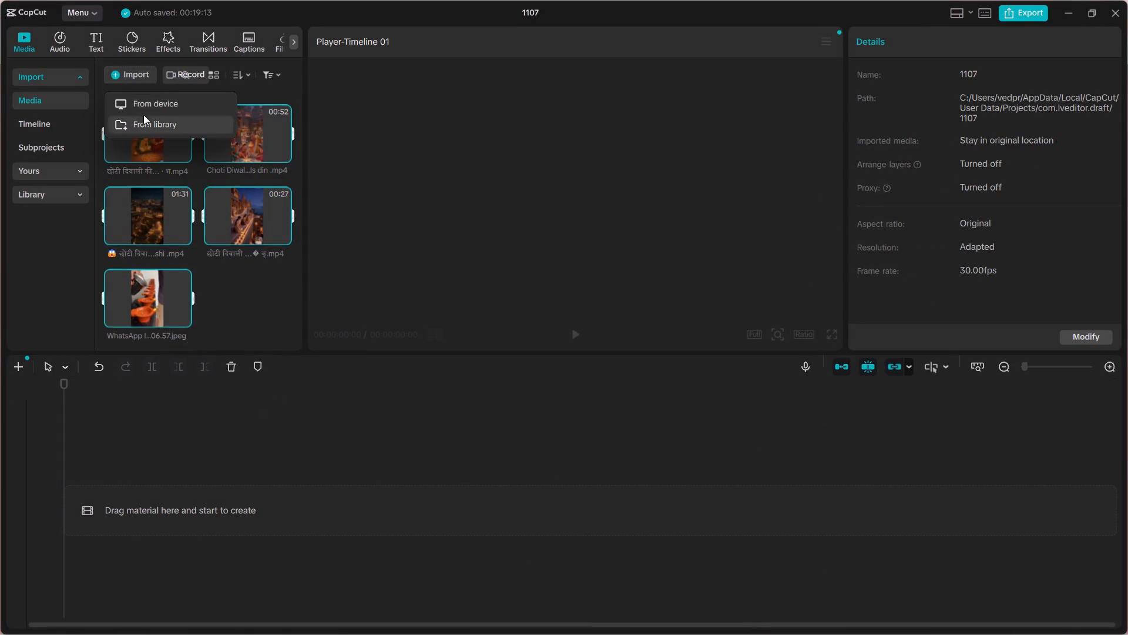
pyautogui.click(137, 102)
pyautogui.click(160, 121)
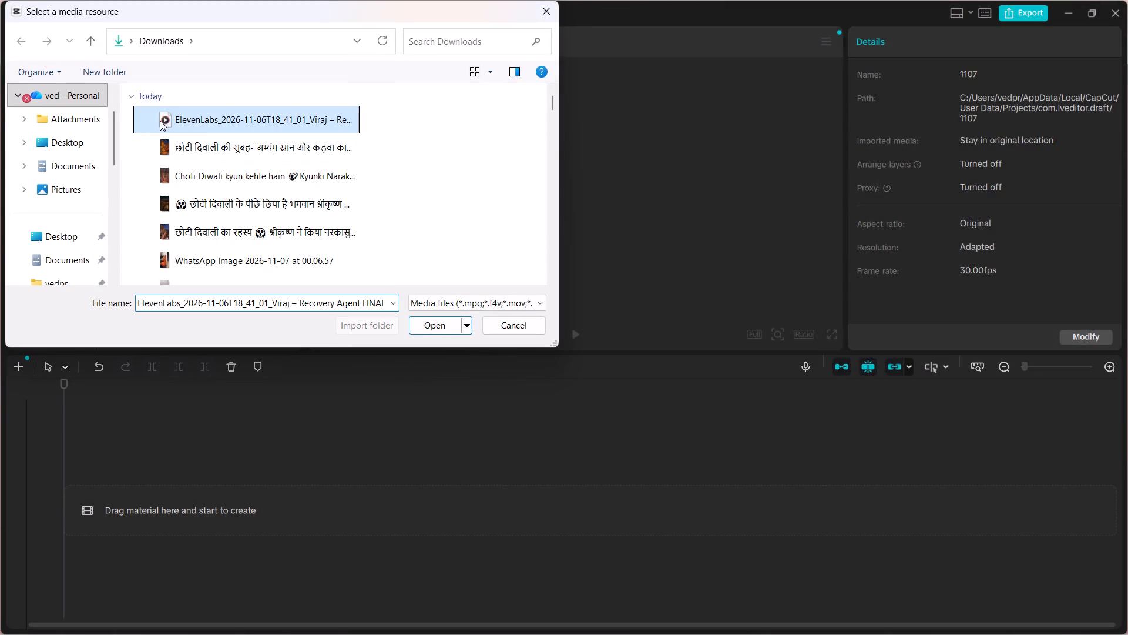
pyautogui.click(428, 333)
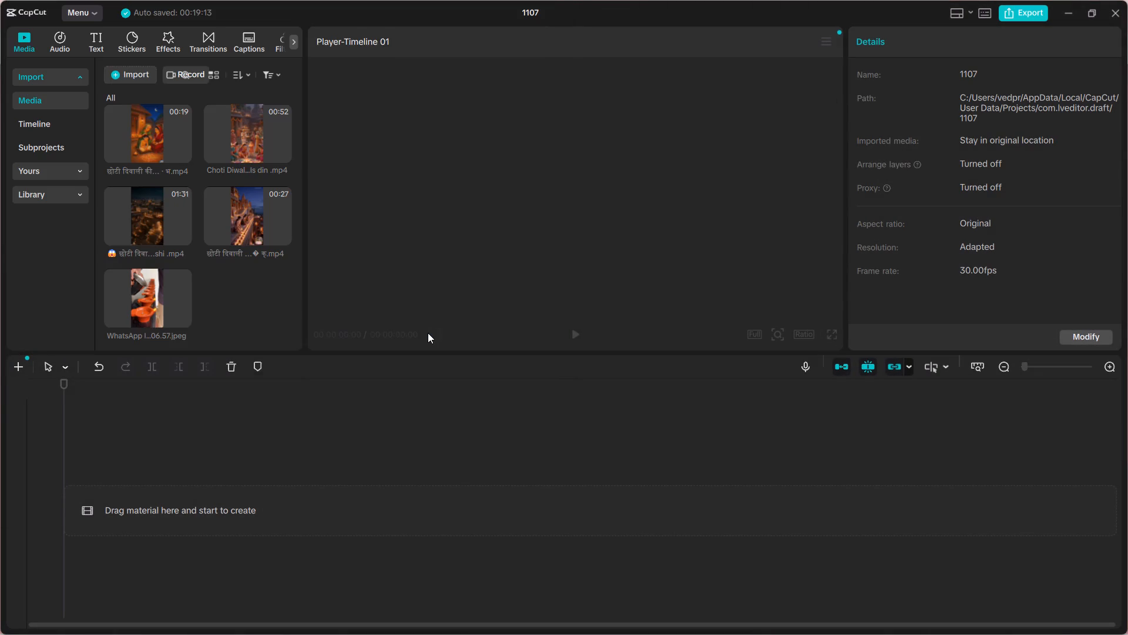
# Place the ElevenLabs voiceover on the timeline, starting at 00:00.
pyautogui.moveTo(251, 293); pyautogui.dragTo(254, 480)
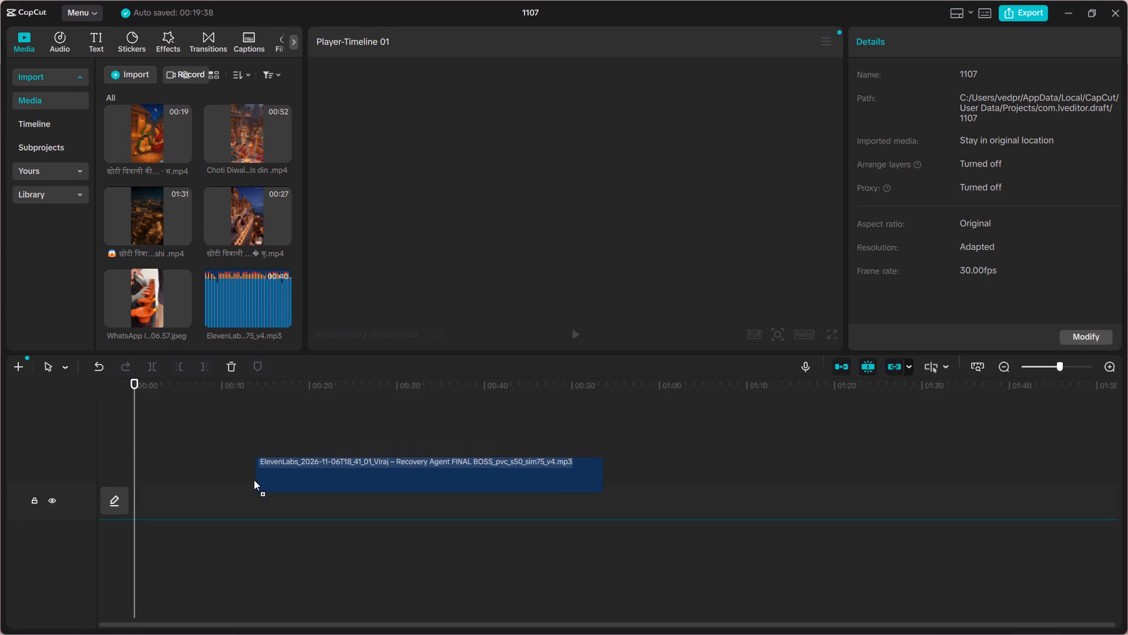
pyautogui.moveTo(254, 480); pyautogui.dragTo(240, 503)
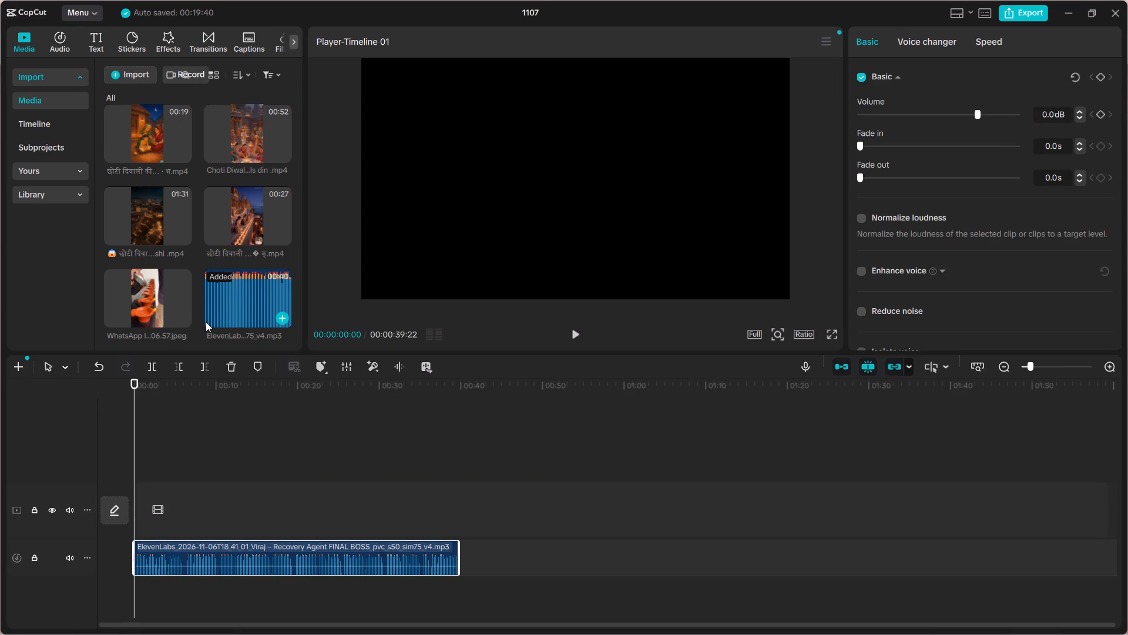
# Add the WhatsApp image at about 00:53 and the 01:31 video at about 01:03 on a track above the main track.
pyautogui.moveTo(141, 294); pyautogui.dragTo(565, 458)
pyautogui.moveTo(163, 229); pyautogui.dragTo(592, 405)
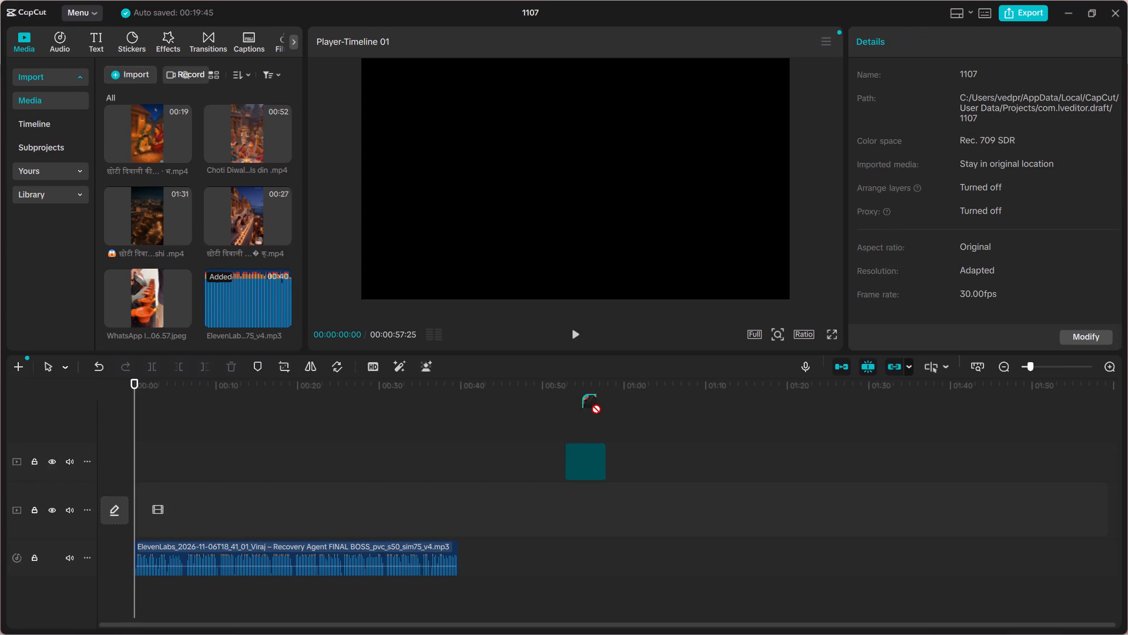
pyautogui.moveTo(592, 405); pyautogui.dragTo(653, 446)
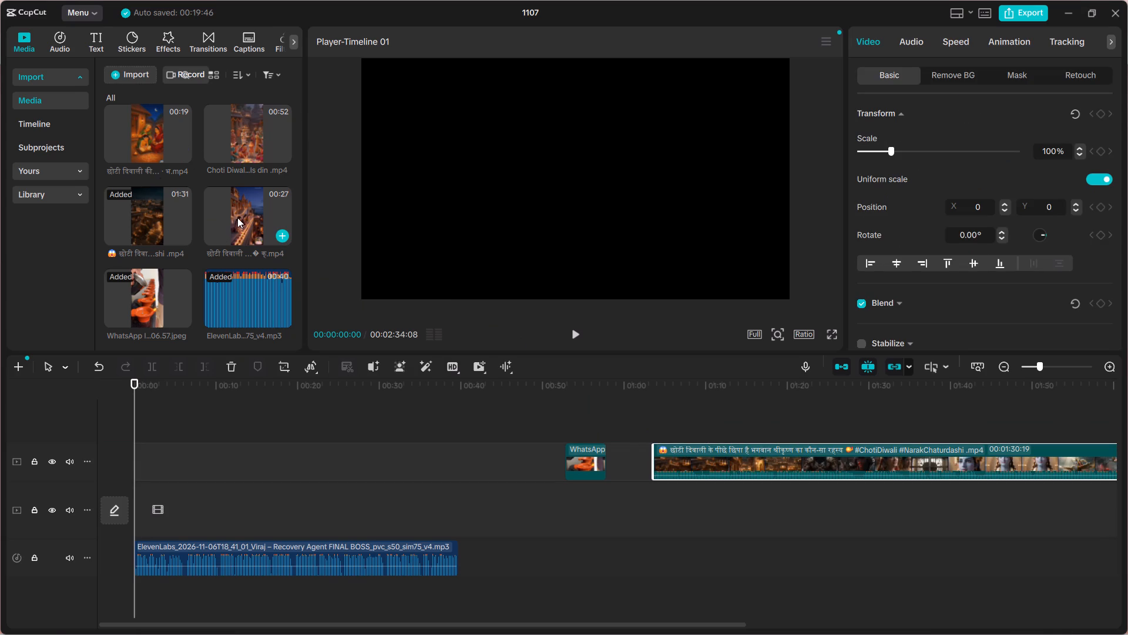
# Add the 27-second video at about 00:42, the 52-second video at about 00:58 and the 19-second video at about 00:31 on upper tracks.
pyautogui.moveTo(238, 218); pyautogui.dragTo(484, 497)
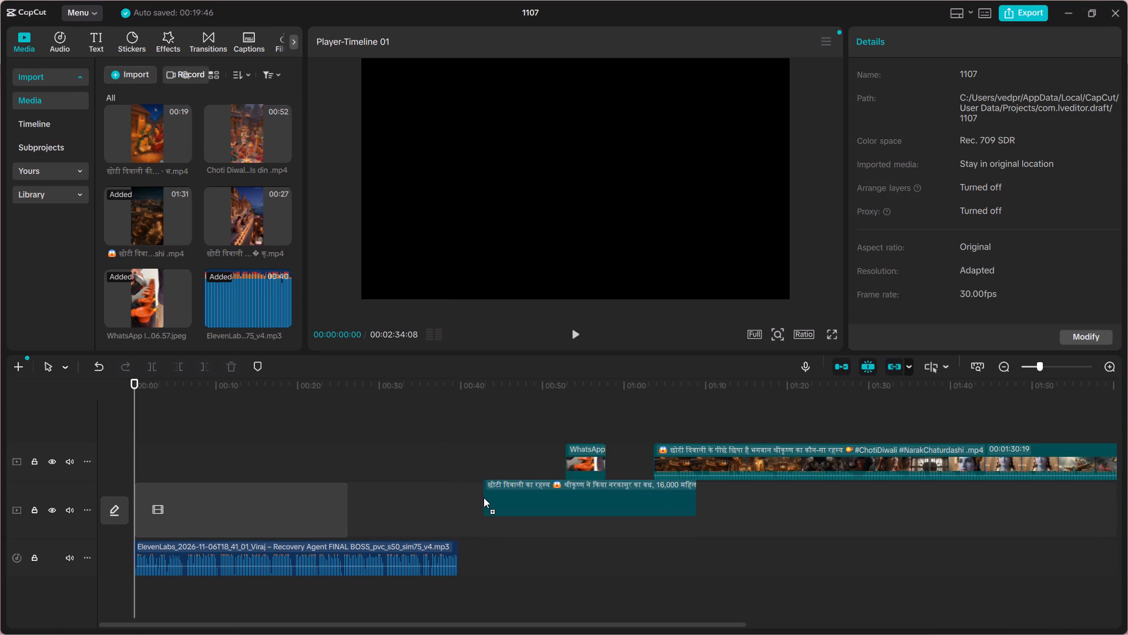
pyautogui.moveTo(484, 497); pyautogui.dragTo(478, 425)
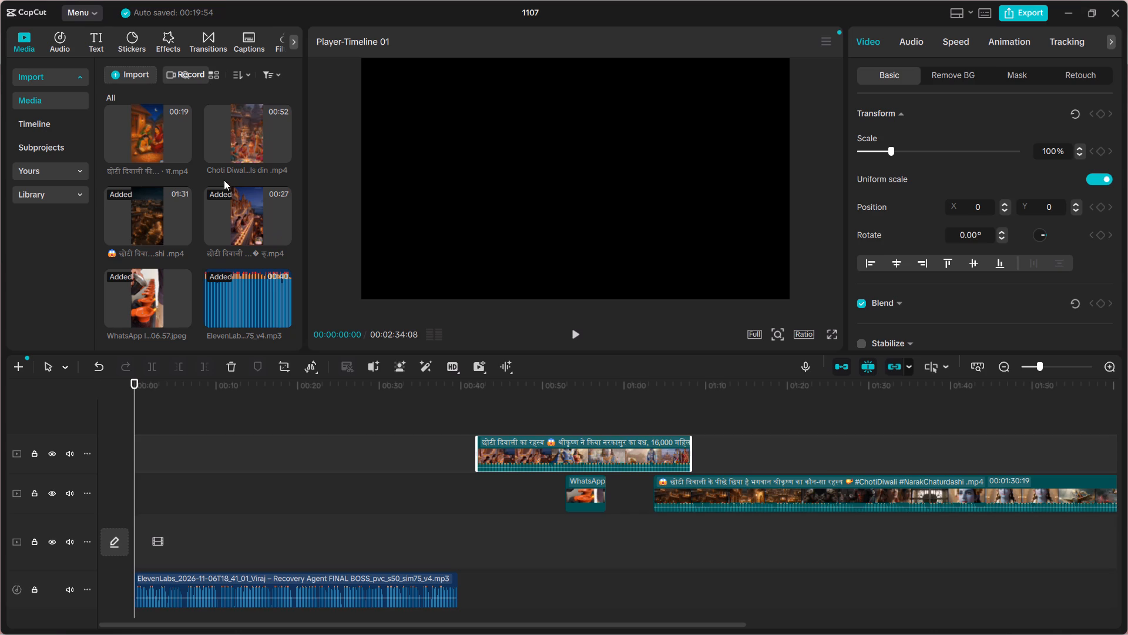
pyautogui.moveTo(238, 134); pyautogui.dragTo(602, 427)
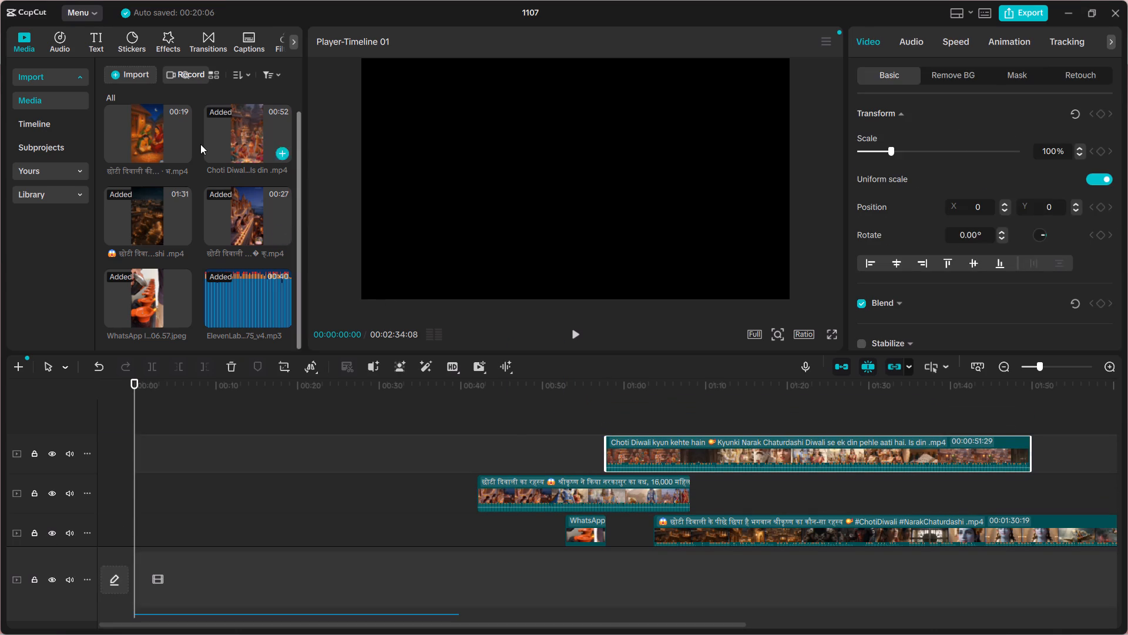
pyautogui.moveTo(150, 123); pyautogui.dragTo(224, 253)
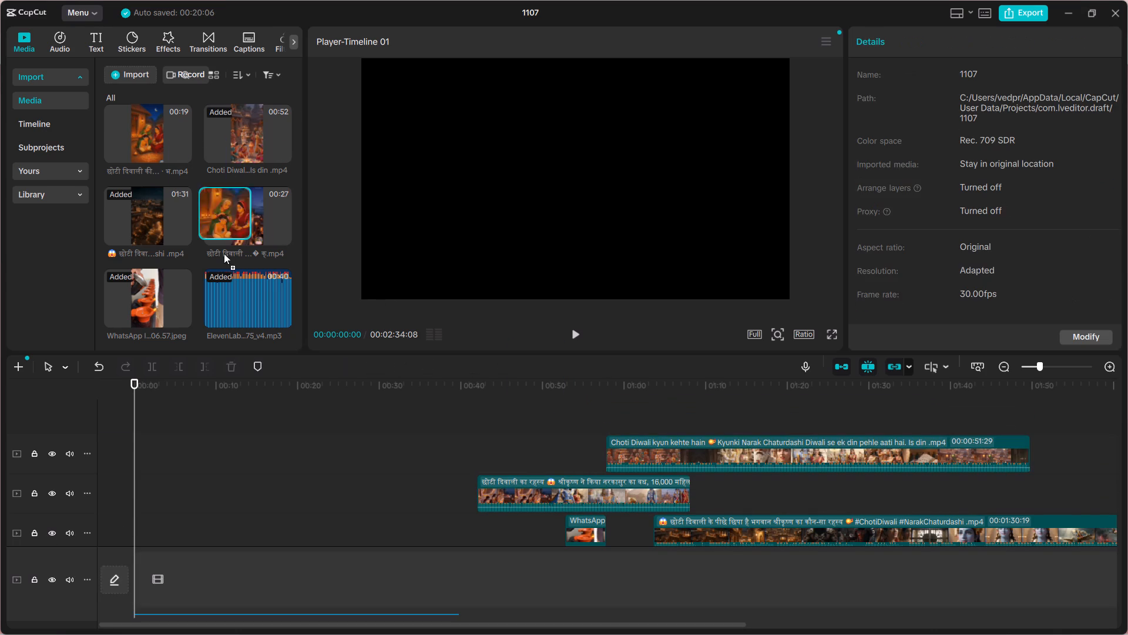
pyautogui.moveTo(224, 253); pyautogui.dragTo(380, 486)
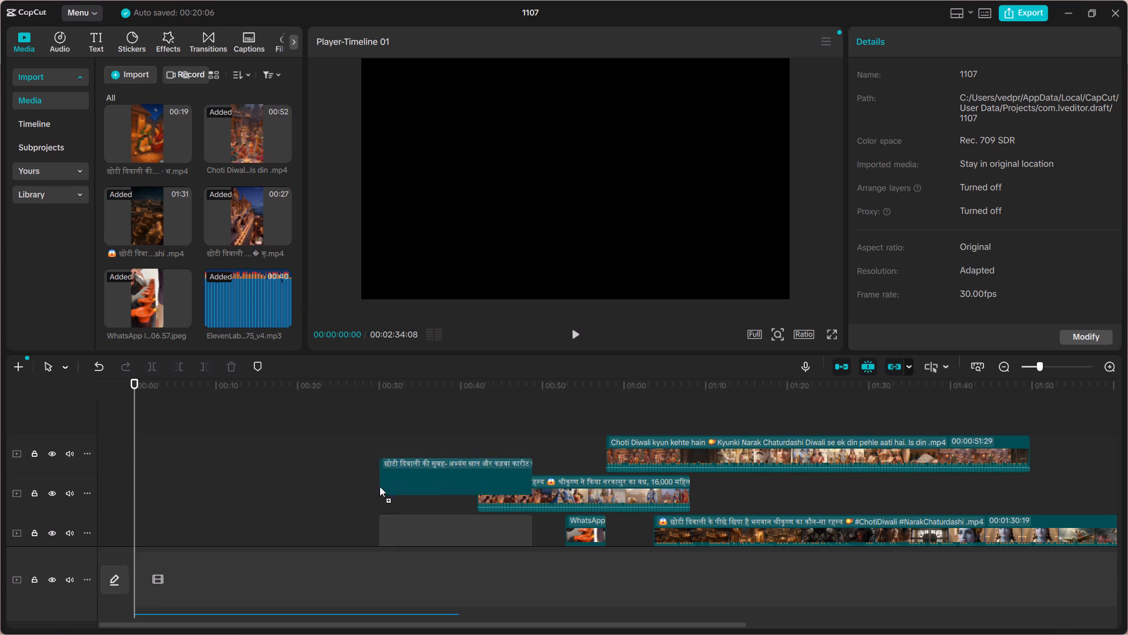
pyautogui.moveTo(380, 486); pyautogui.dragTo(392, 466)
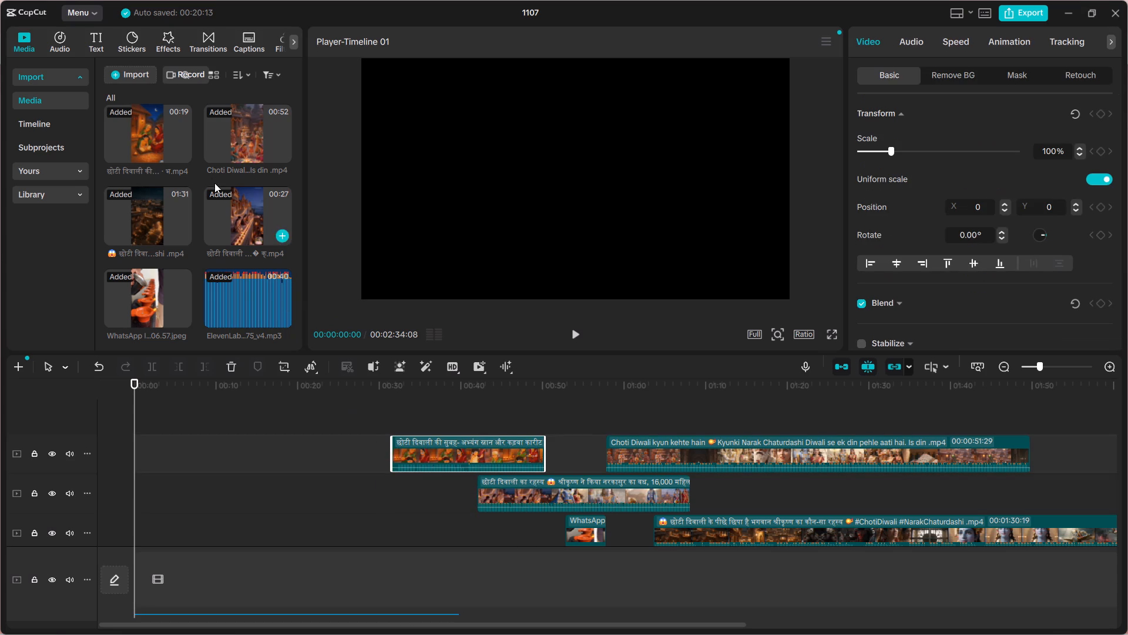
# Play about the first five seconds of the voiceover and return the playhead to the start.
pyautogui.scroll(1, 291, 123)
pyautogui.scroll(-2, 291, 123)
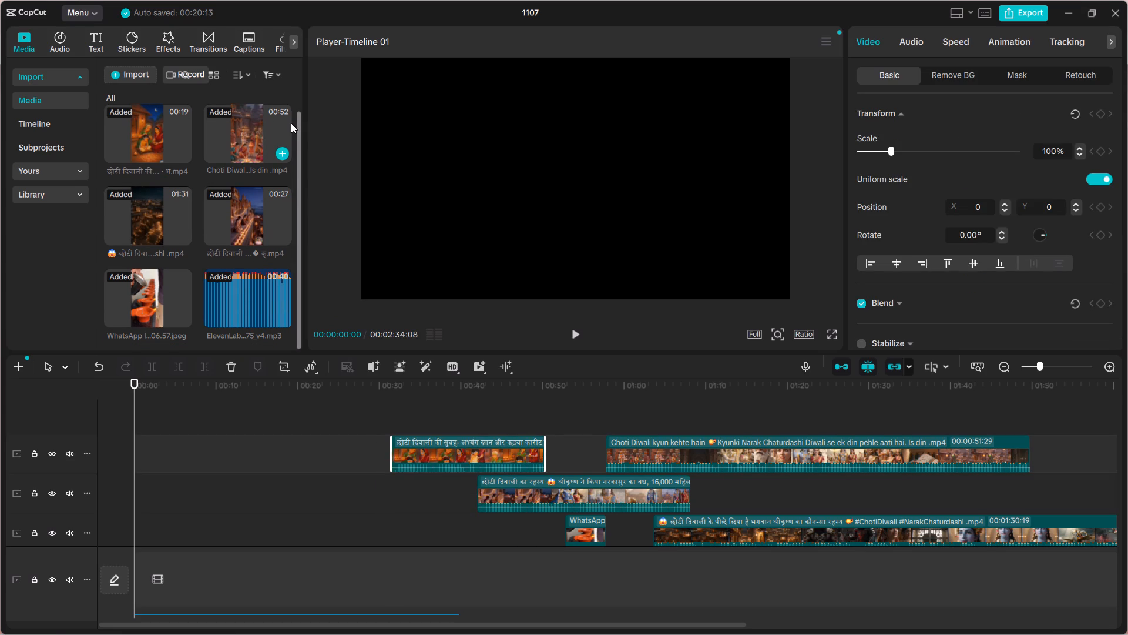
pyautogui.scroll(-1, 291, 123)
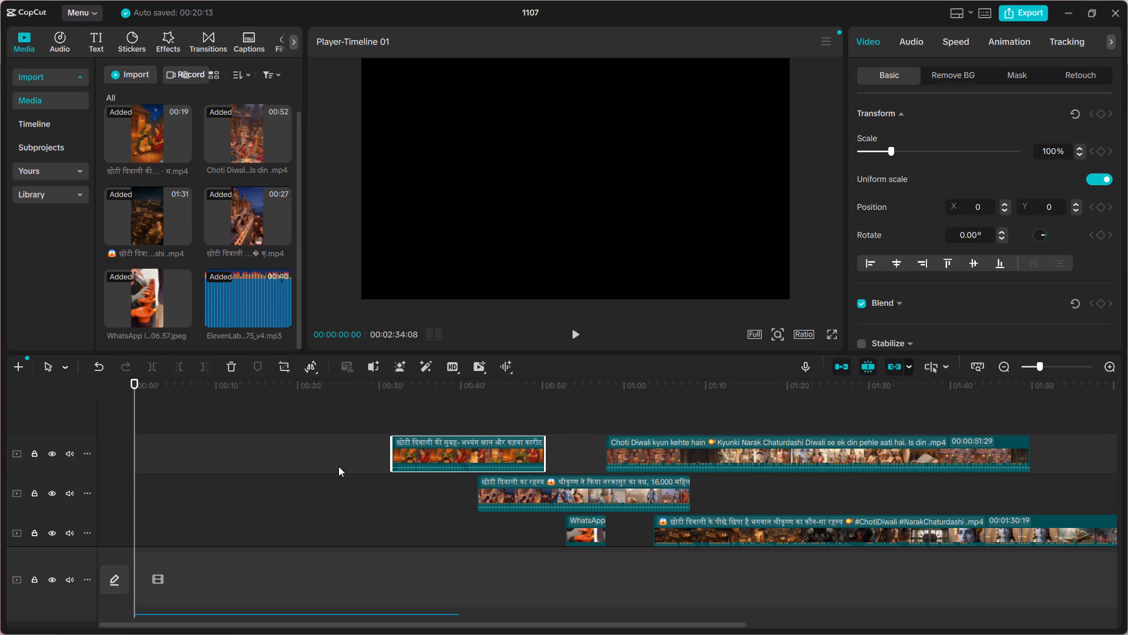
pyautogui.click(576, 332)
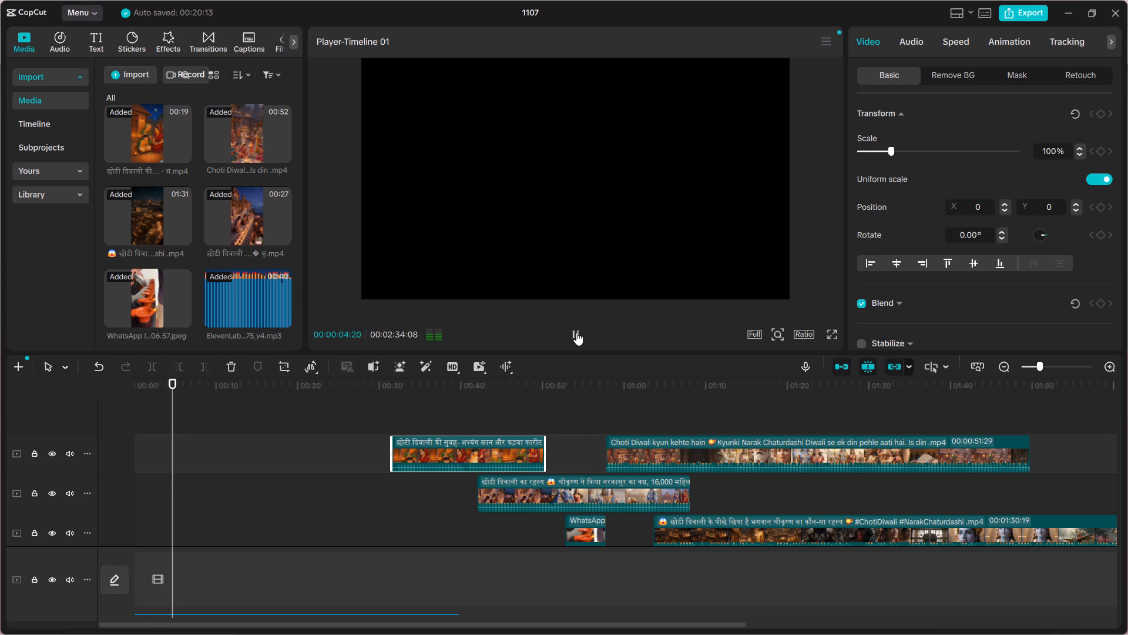
pyautogui.click(576, 332)
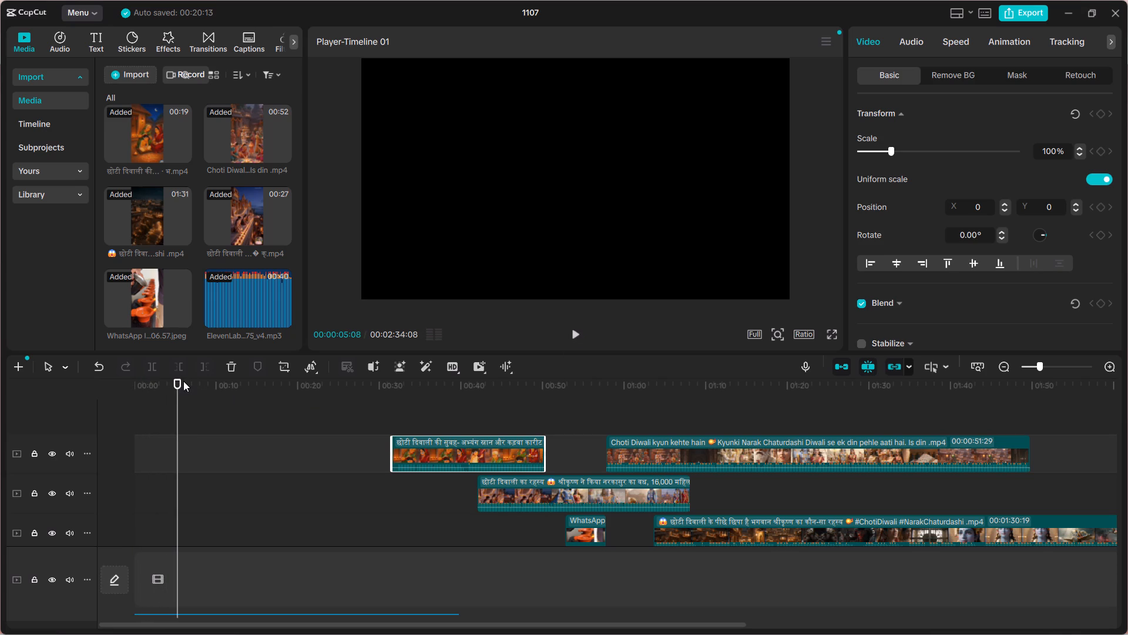
pyautogui.moveTo(176, 389); pyautogui.dragTo(102, 395)
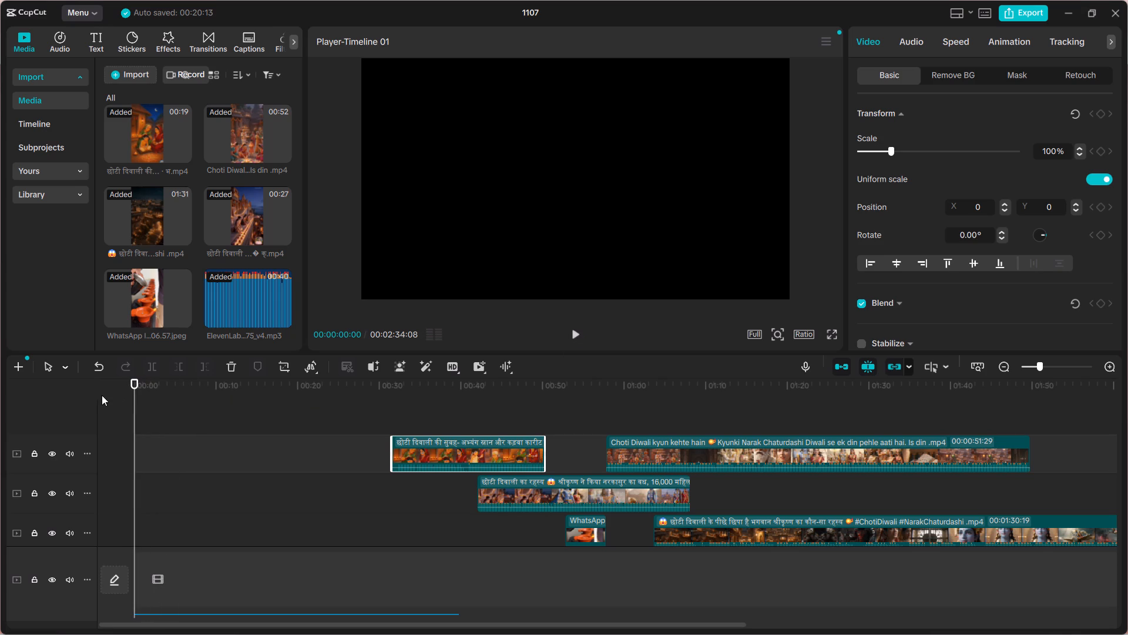
# Scrub through the placed clips from about 00:31 to 01:00 to examine their footage in the preview.
pyautogui.click(391, 399)
pyautogui.moveTo(391, 399); pyautogui.dragTo(462, 414)
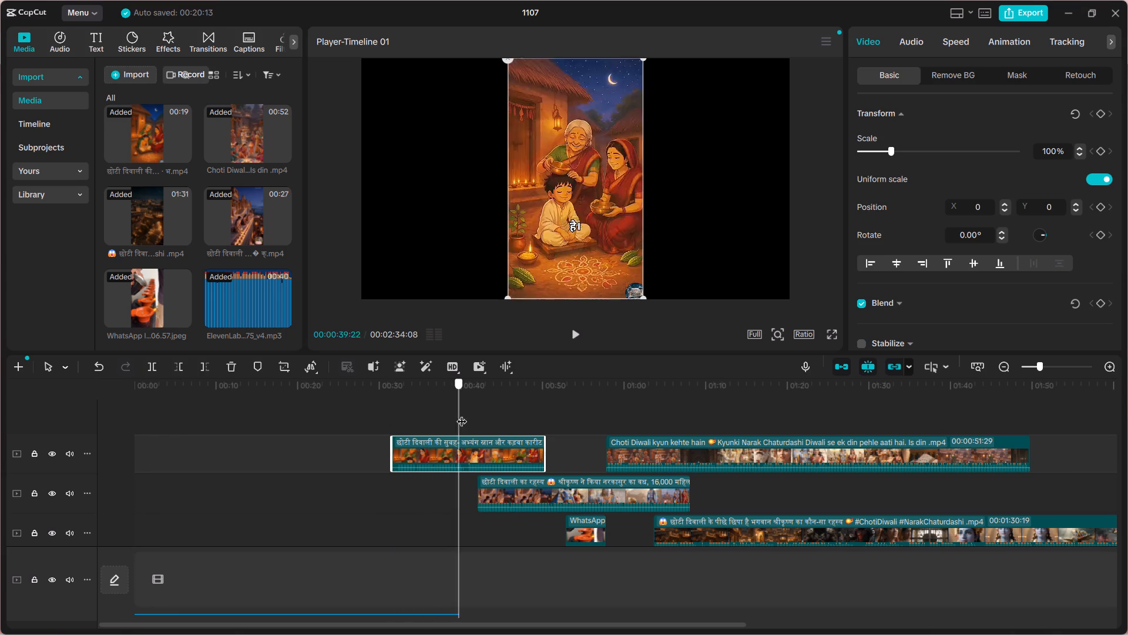
pyautogui.moveTo(462, 414); pyautogui.dragTo(551, 428)
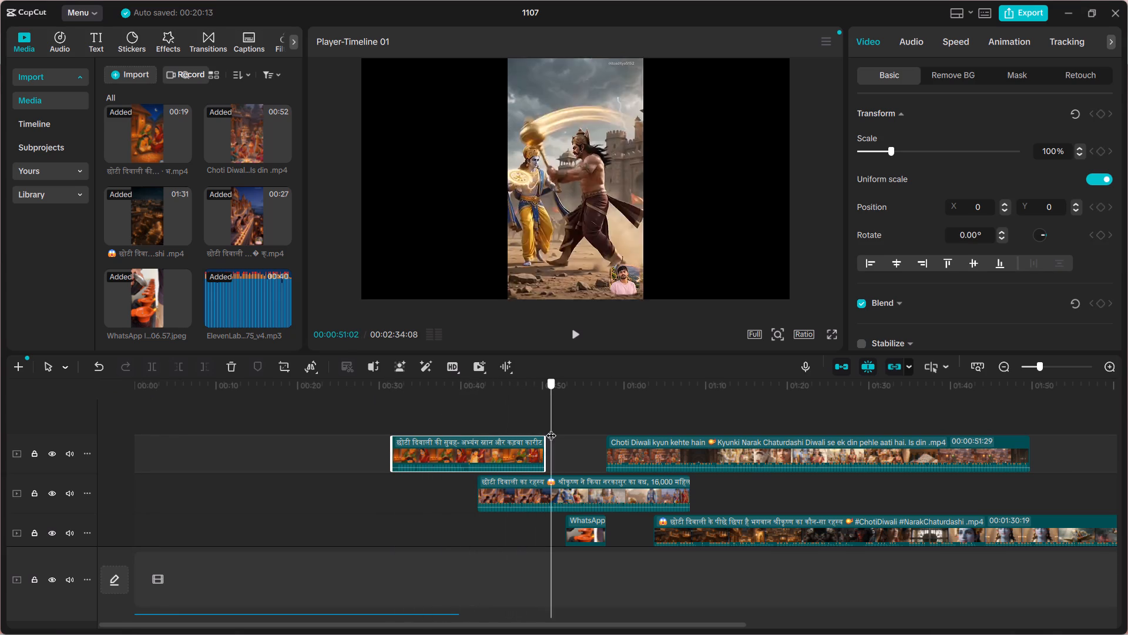
pyautogui.moveTo(551, 428); pyautogui.dragTo(592, 435)
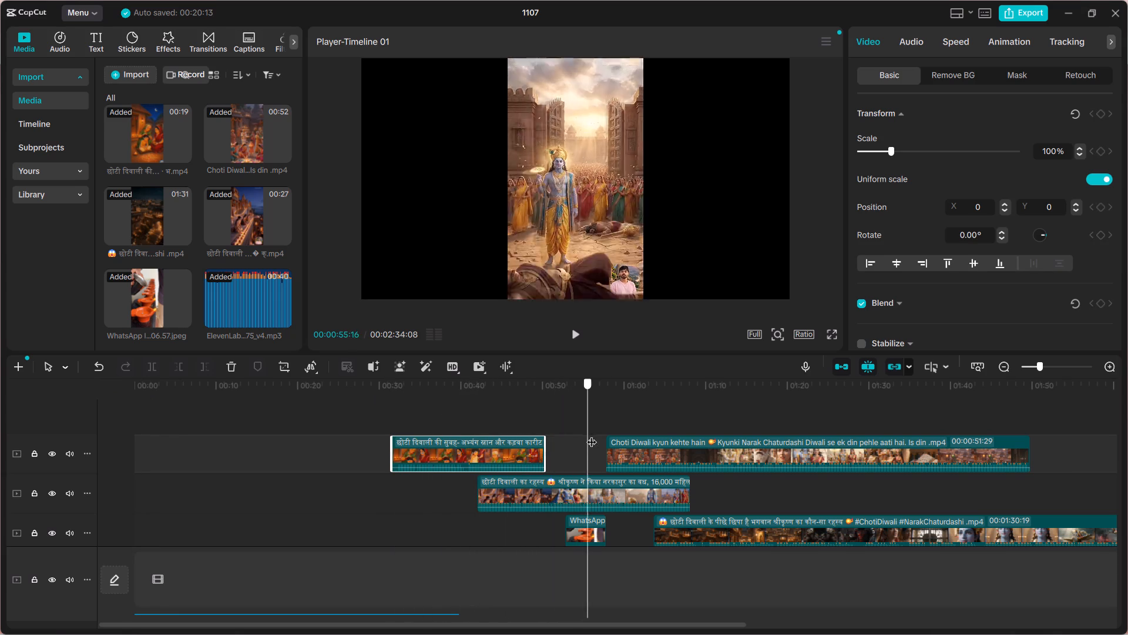
pyautogui.moveTo(592, 435); pyautogui.dragTo(627, 433)
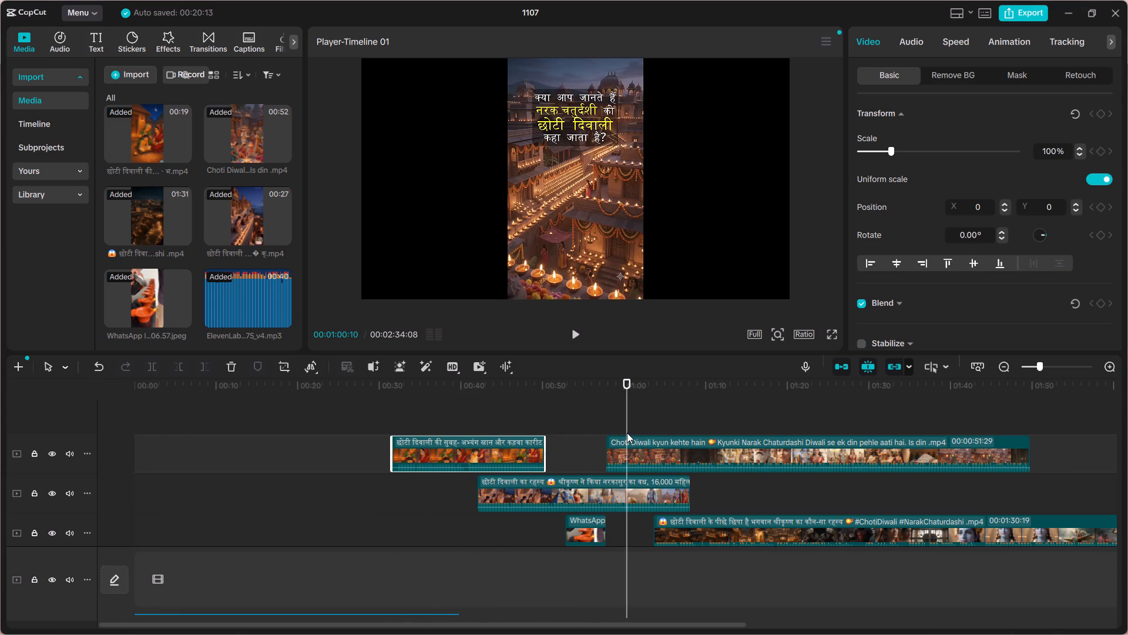
# Scrub through the placed clips from about 01:00 to 01:49 to examine their footage, and return the playhead to the start.
pyautogui.moveTo(627, 433); pyautogui.dragTo(669, 430)
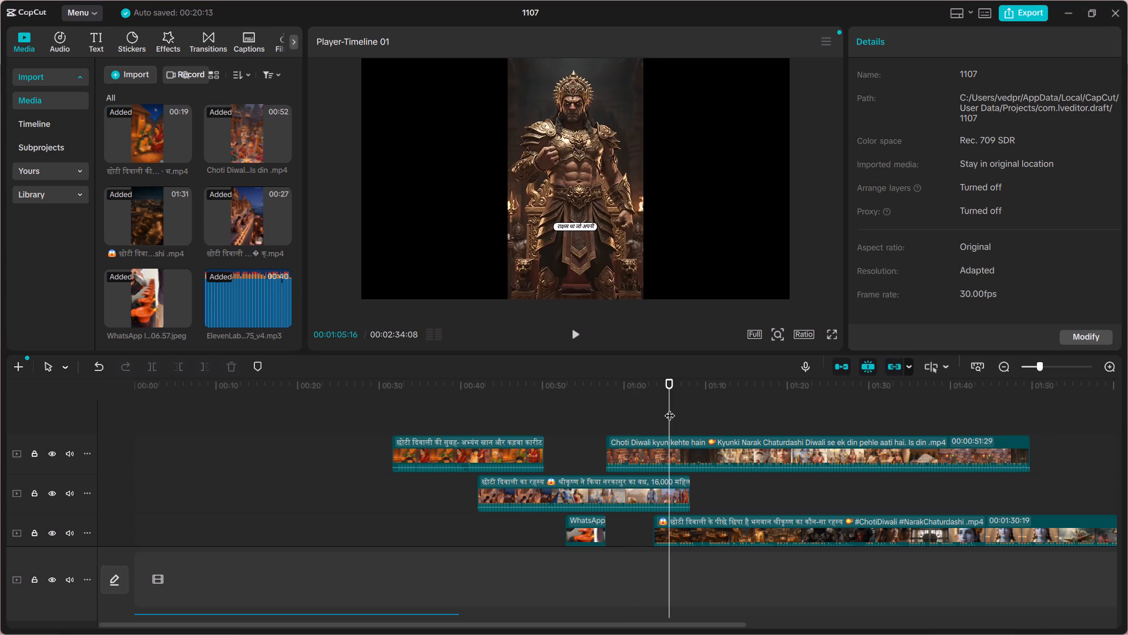
pyautogui.moveTo(670, 408); pyautogui.dragTo(815, 399)
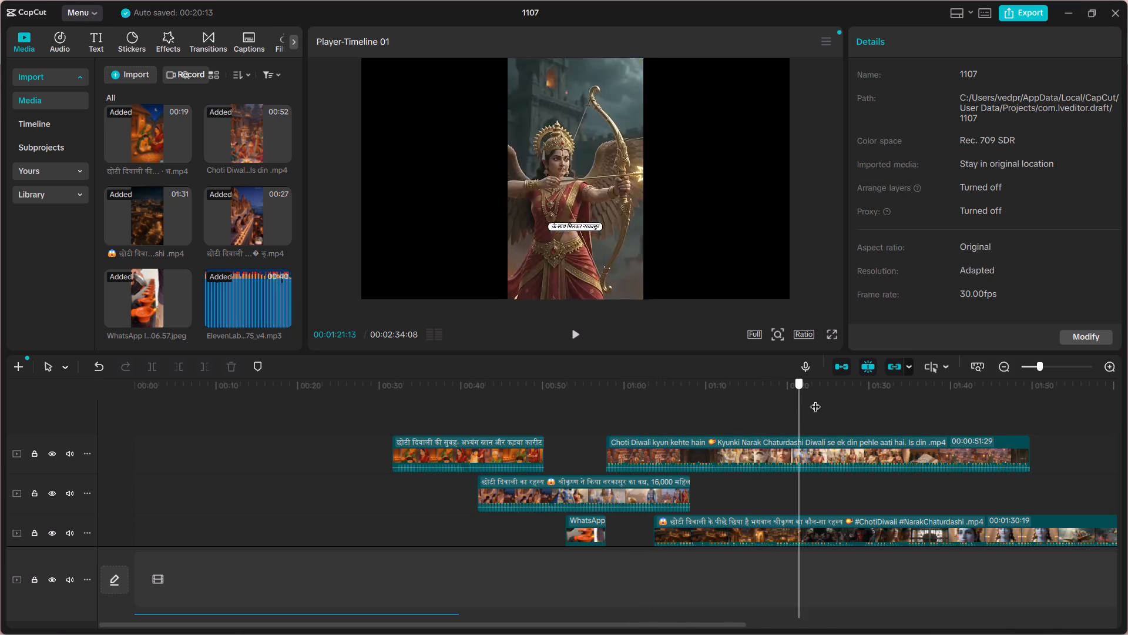
pyautogui.moveTo(815, 399); pyautogui.dragTo(1032, 414)
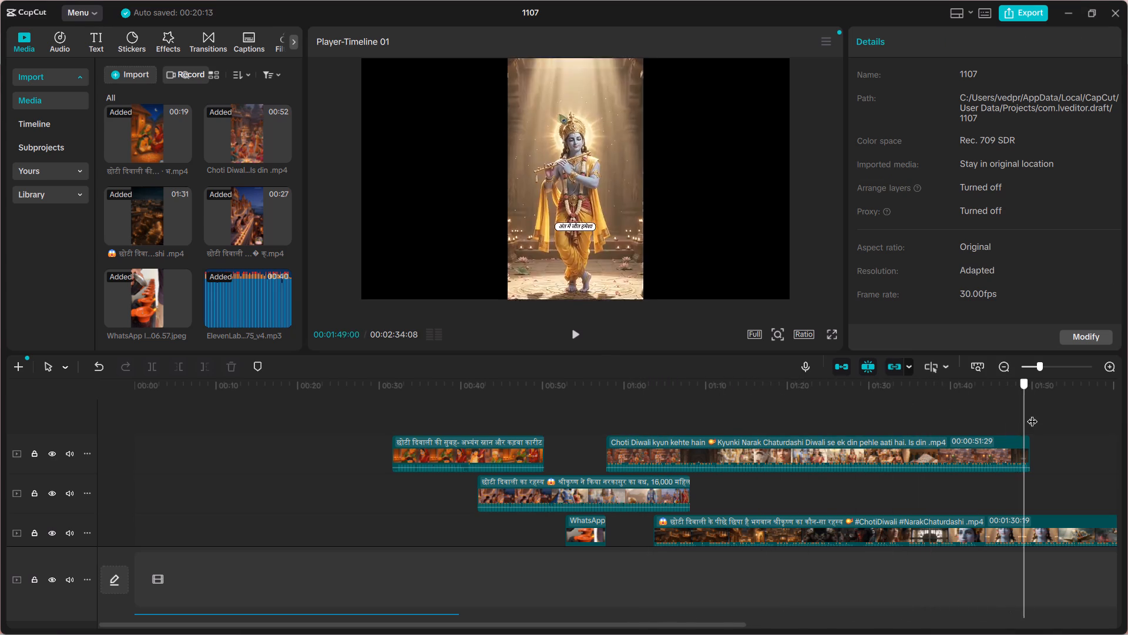
pyautogui.moveTo(1032, 414); pyautogui.dragTo(806, 423)
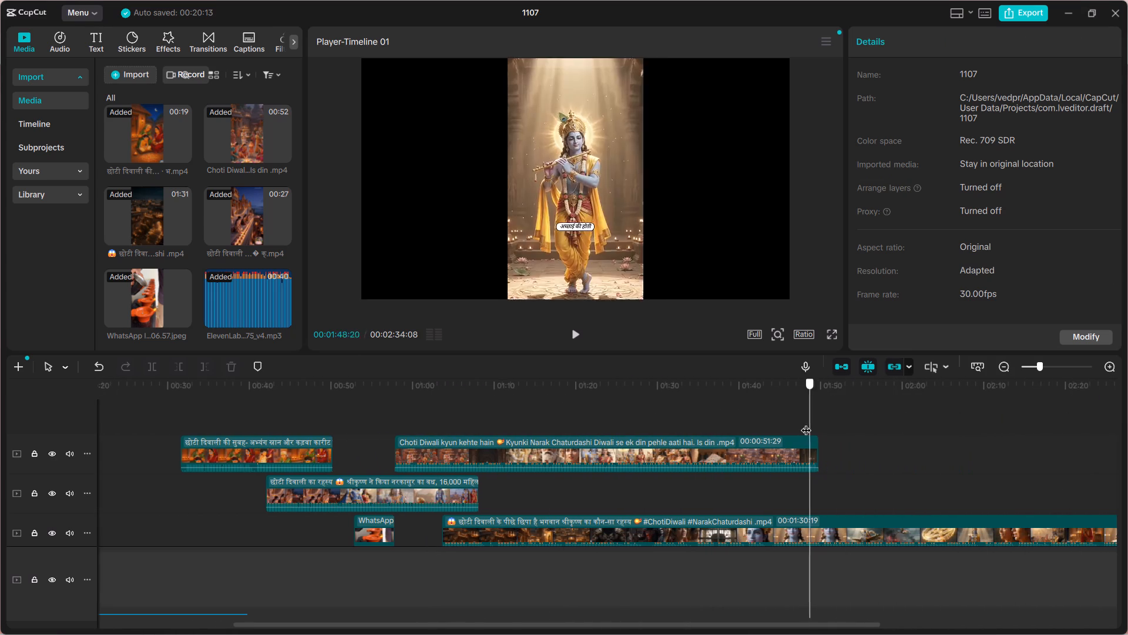
pyautogui.moveTo(806, 423); pyautogui.dragTo(162, 495)
pyautogui.moveTo(162, 495); pyautogui.dragTo(0, 537)
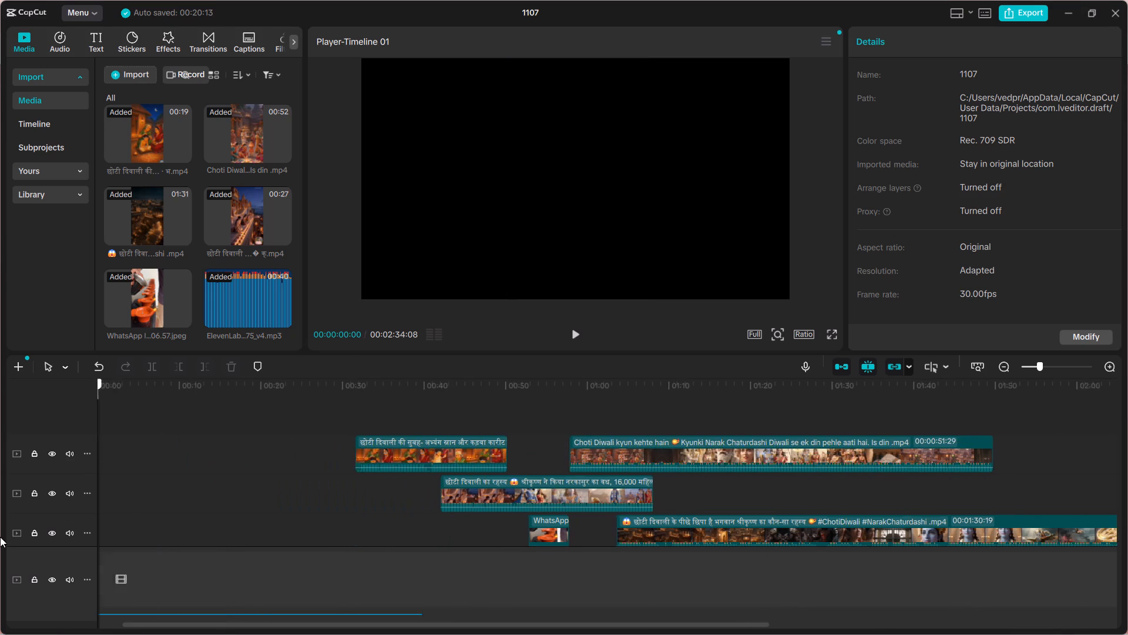
pyautogui.moveTo(0, 537); pyautogui.dragTo(0, 542)
# Move the 01:31 video from its upper track down to the start of the main track.
pyautogui.moveTo(724, 522); pyautogui.dragTo(713, 575)
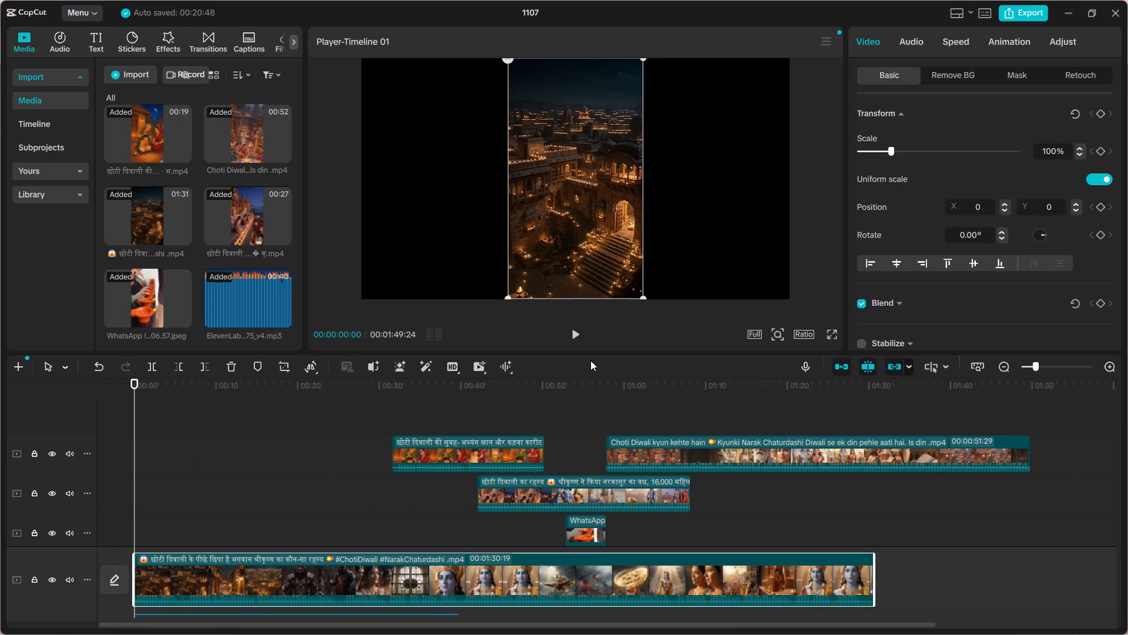
# Play a moment of the main-track video with its sound and mute the main track.
pyautogui.click(578, 341)
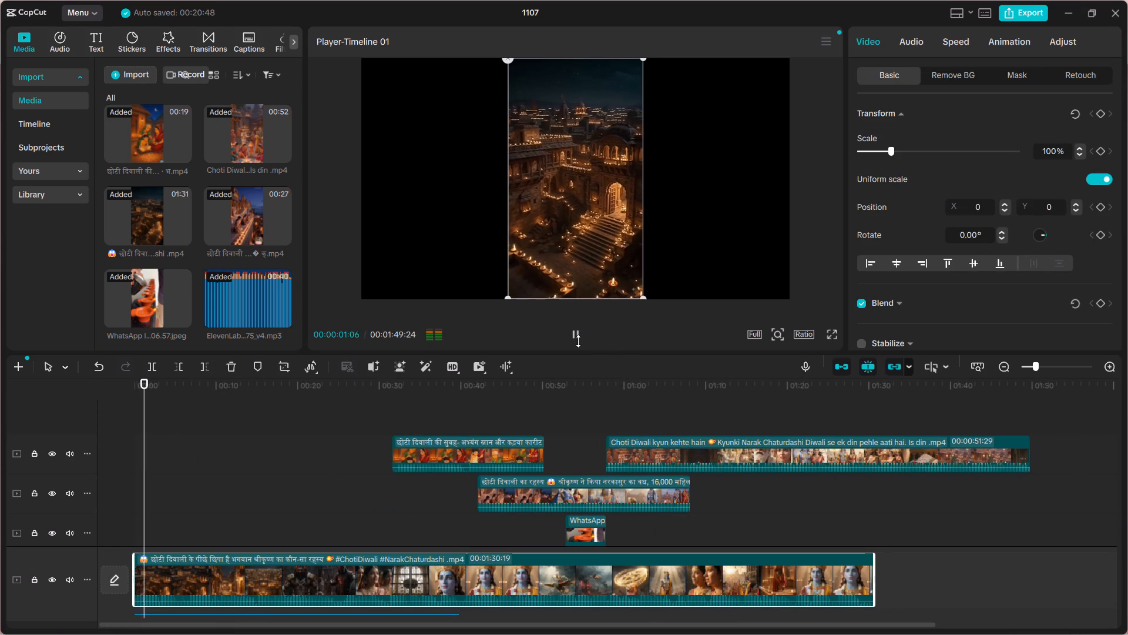
pyautogui.click(578, 341)
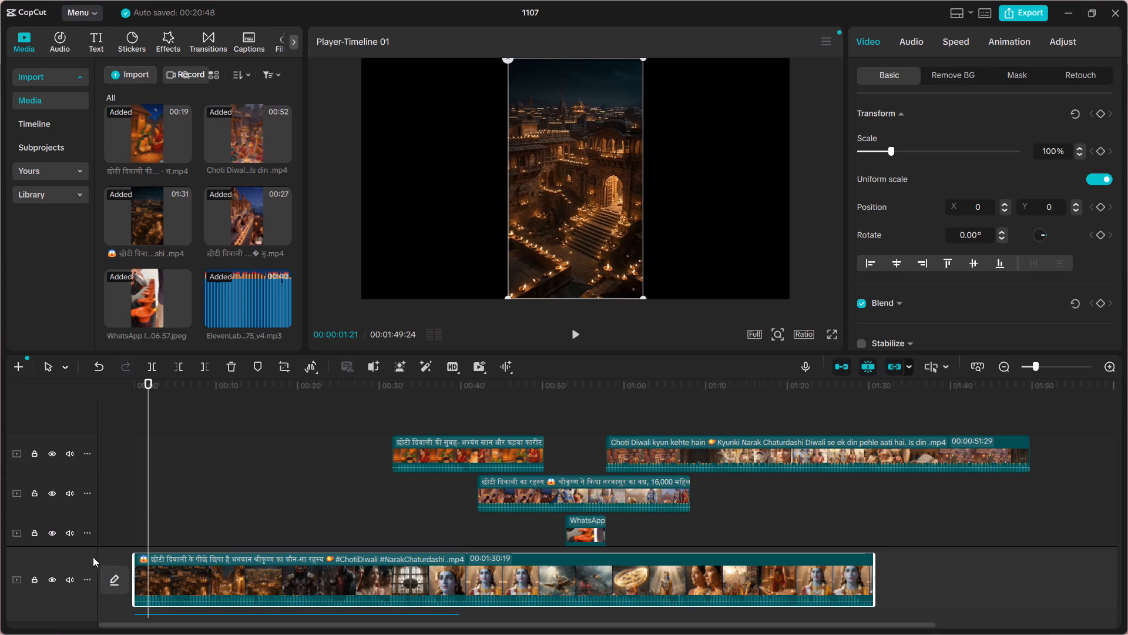
pyautogui.click(72, 576)
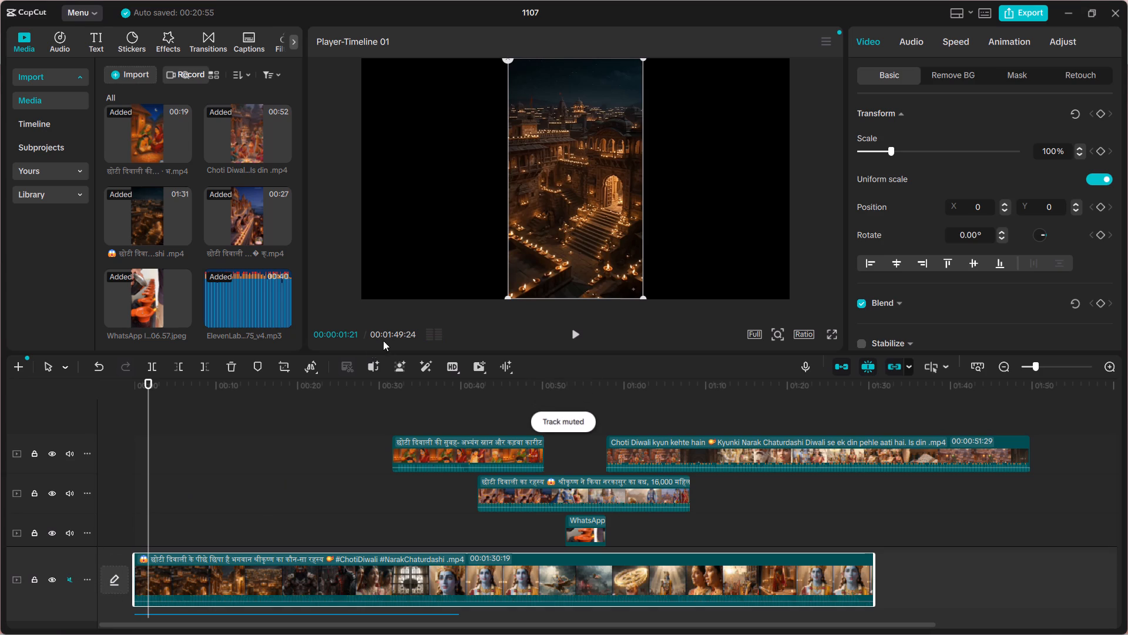
# Play the muted main-track video with the voiceover from about 00:02 to past 00:28 to examine how the footage fits.
pyautogui.click(572, 330)
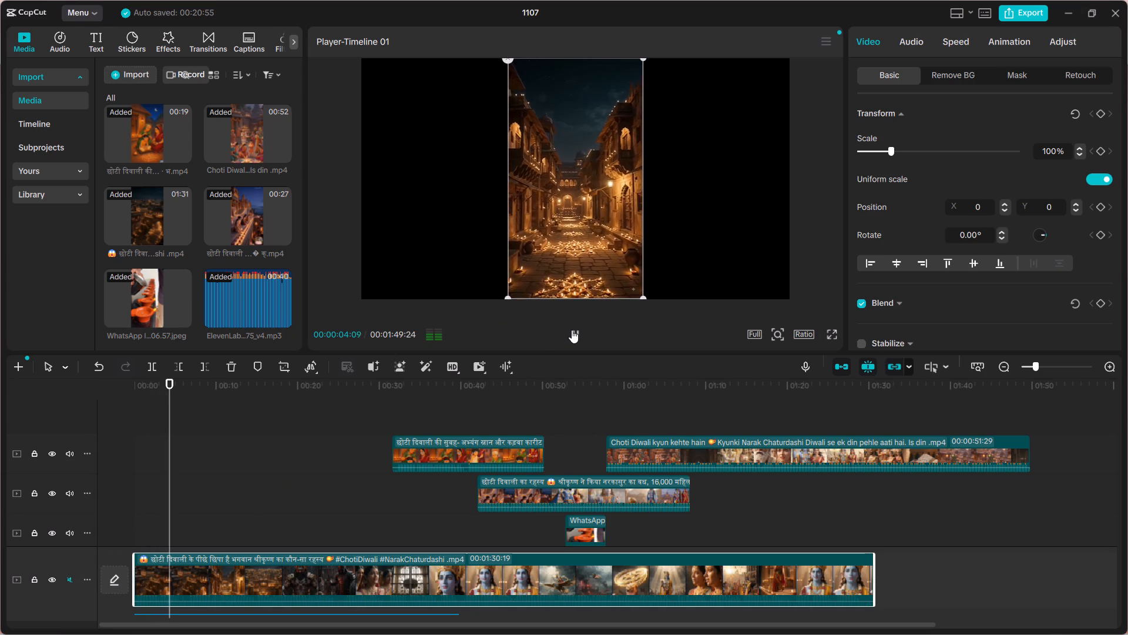
pyautogui.click(572, 330)
pyautogui.click(572, 330)
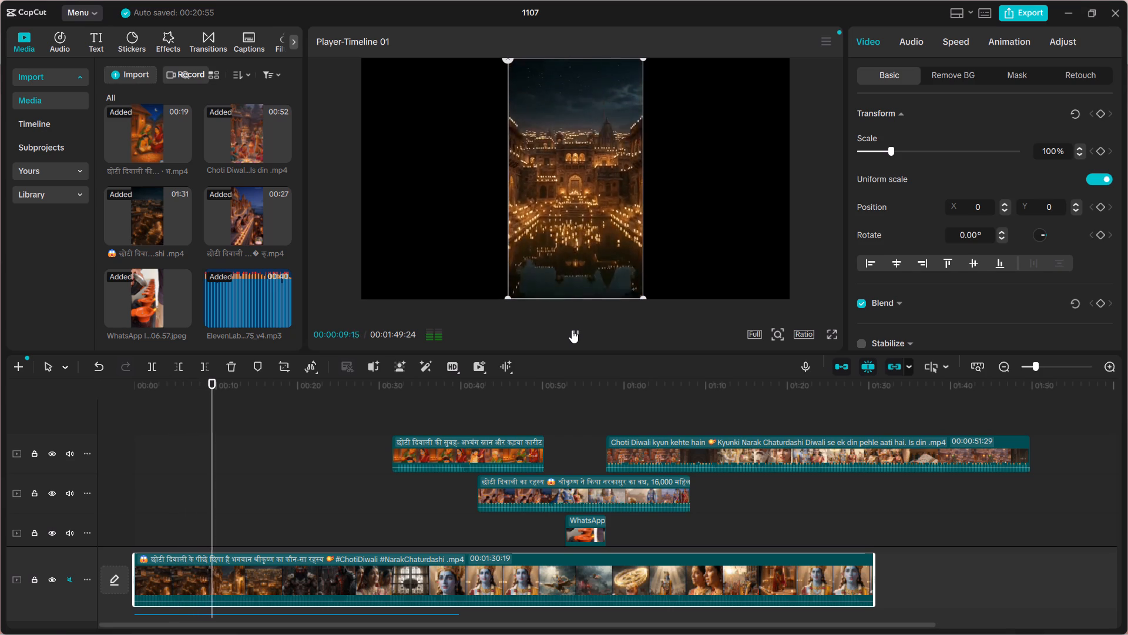
pyautogui.click(572, 330)
pyautogui.click(572, 330)
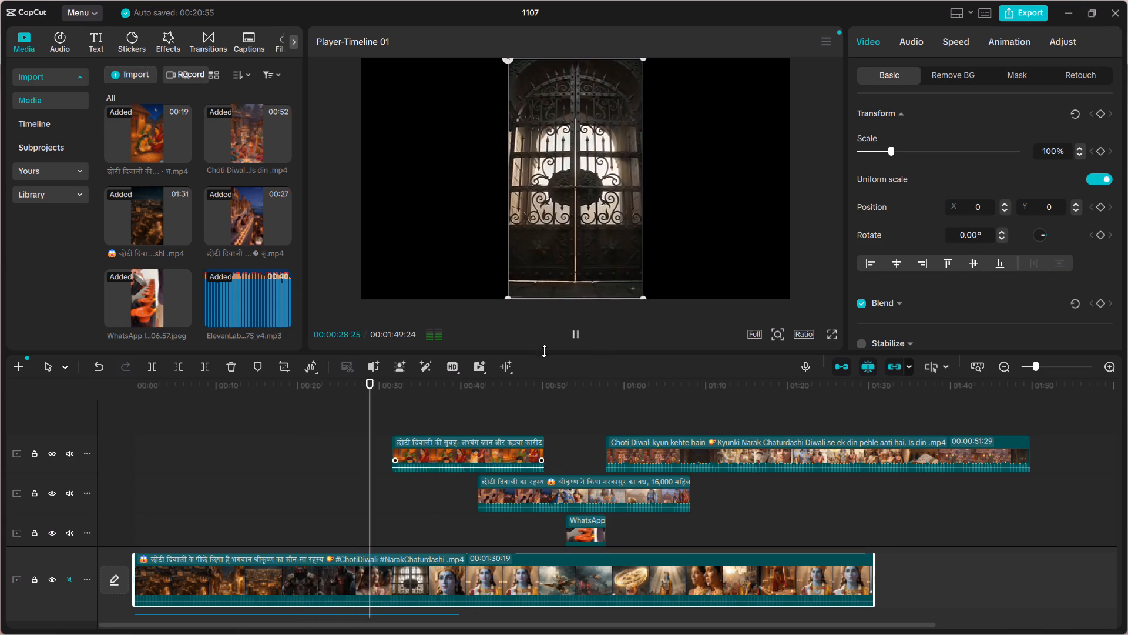
pyautogui.click(575, 329)
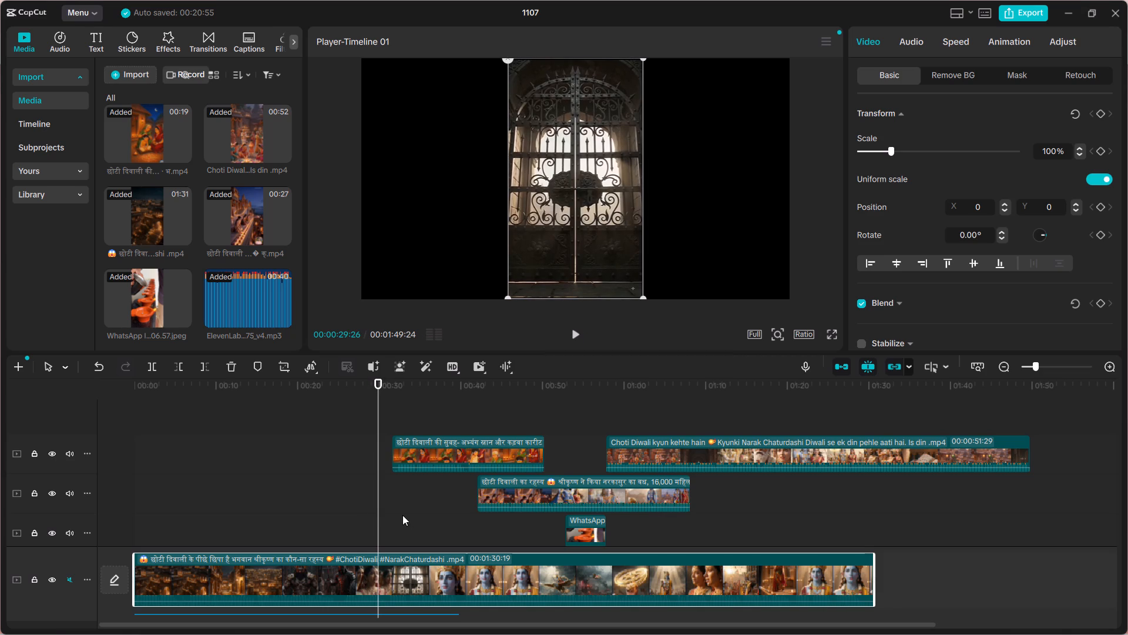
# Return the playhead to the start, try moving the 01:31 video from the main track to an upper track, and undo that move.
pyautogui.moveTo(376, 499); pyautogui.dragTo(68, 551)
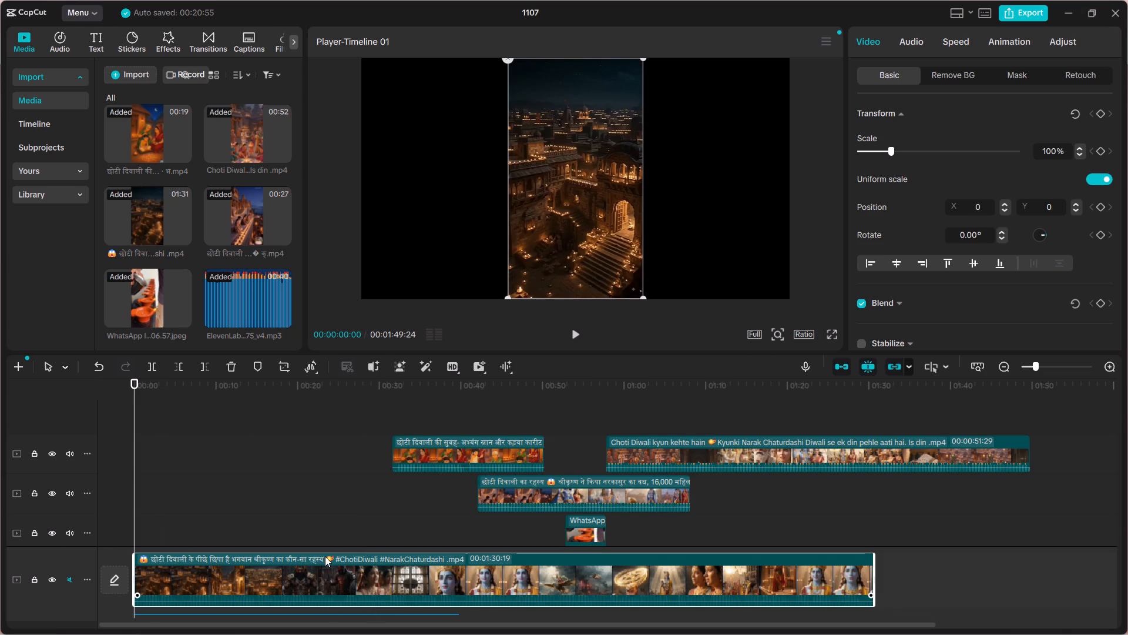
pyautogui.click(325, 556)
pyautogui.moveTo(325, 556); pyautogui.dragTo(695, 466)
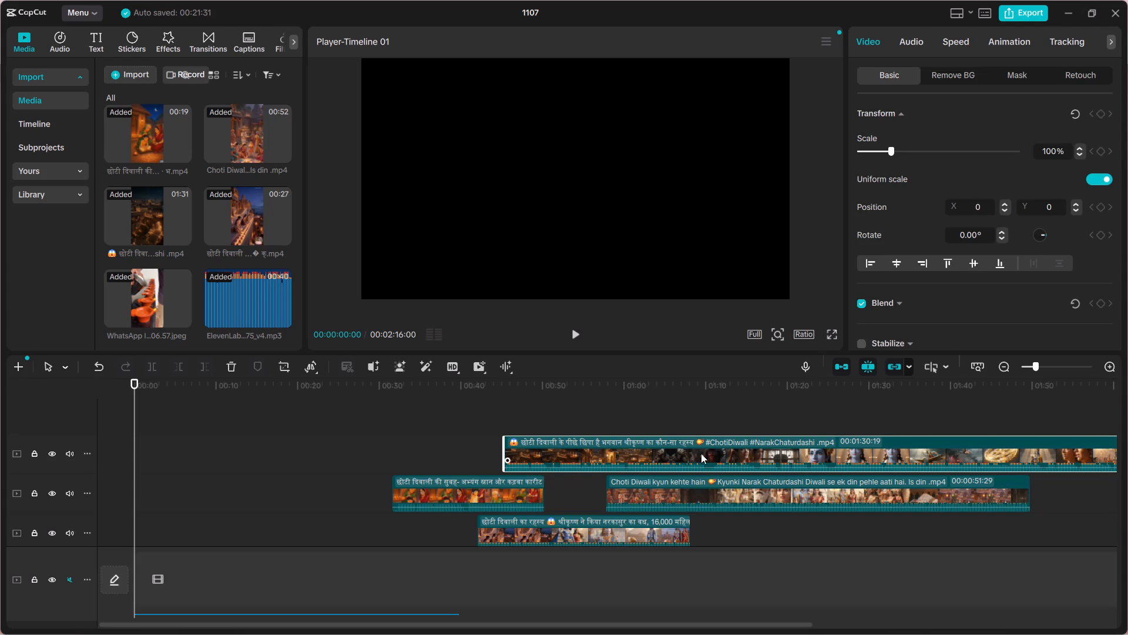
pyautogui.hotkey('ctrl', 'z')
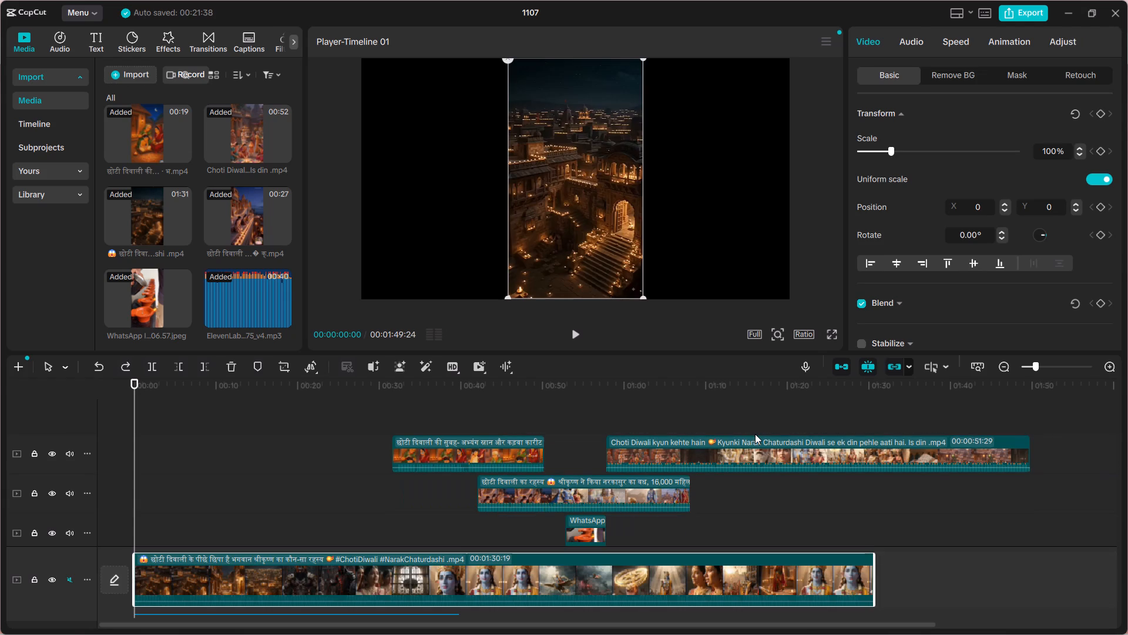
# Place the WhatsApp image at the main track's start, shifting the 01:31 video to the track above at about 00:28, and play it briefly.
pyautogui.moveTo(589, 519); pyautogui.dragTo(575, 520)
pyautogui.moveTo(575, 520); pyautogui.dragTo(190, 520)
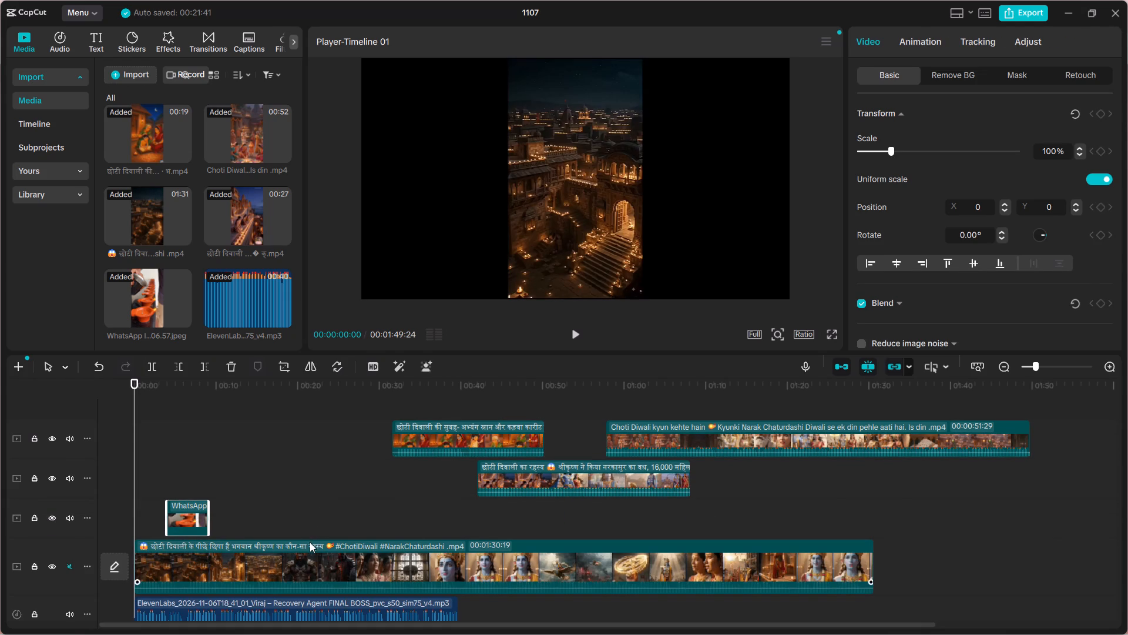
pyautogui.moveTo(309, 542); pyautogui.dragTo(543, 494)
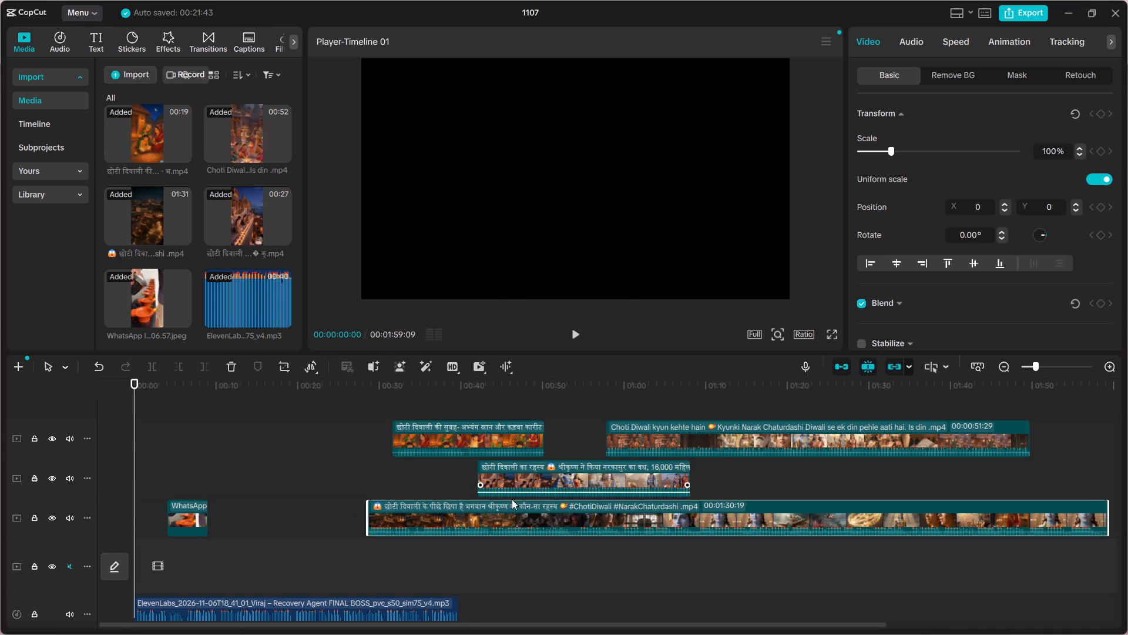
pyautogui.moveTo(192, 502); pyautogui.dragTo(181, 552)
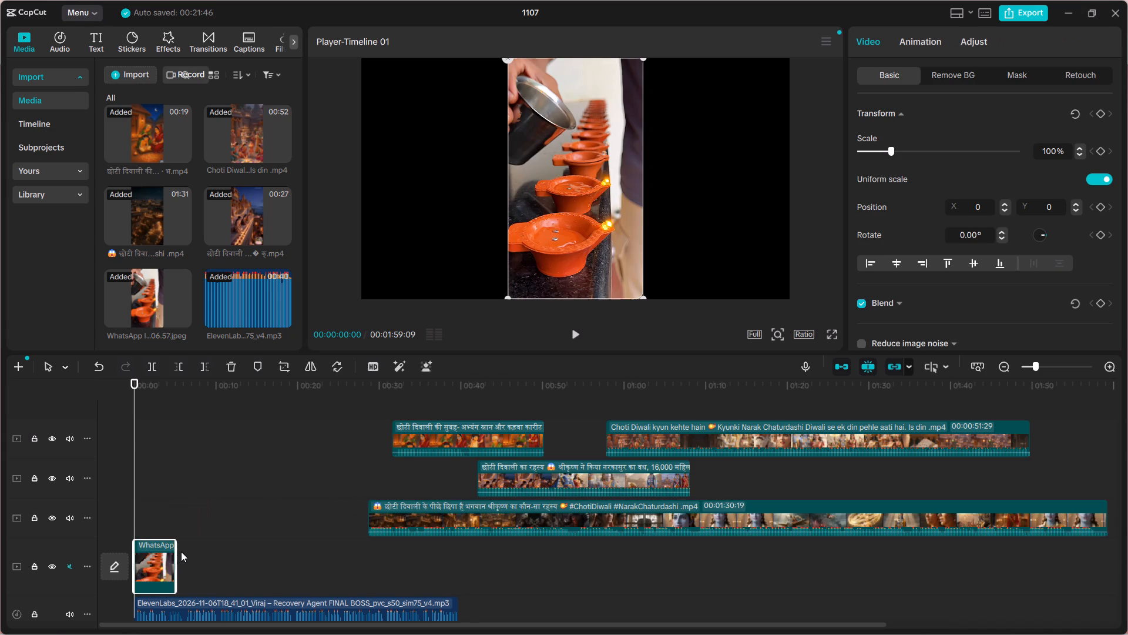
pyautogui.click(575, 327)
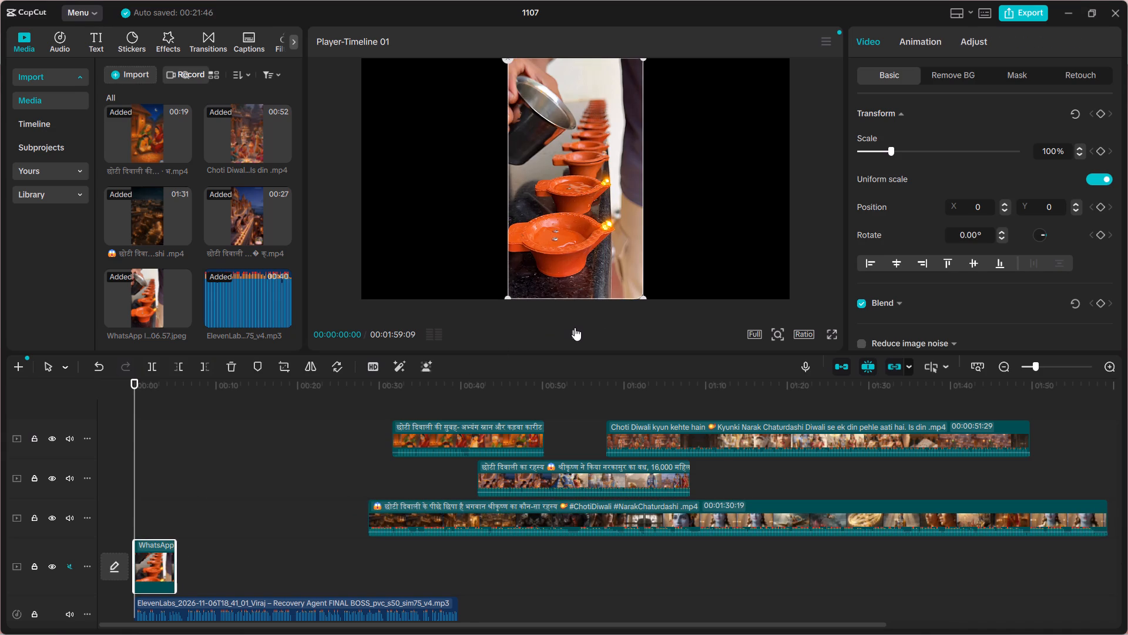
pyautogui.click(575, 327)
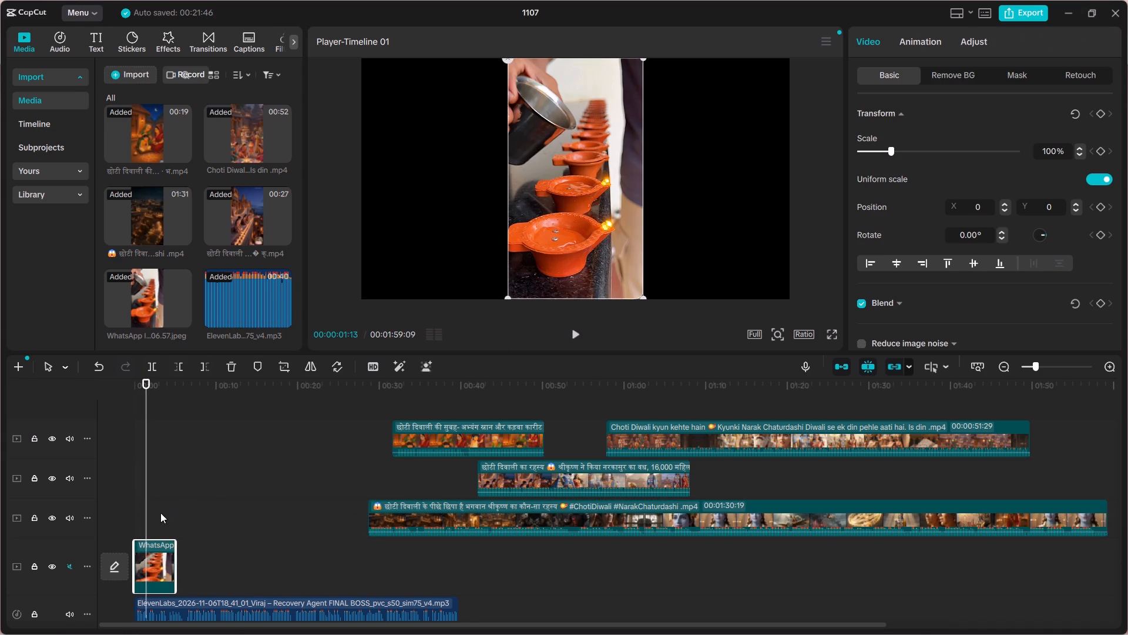
# Delete the WhatsApp image from the start of the main track.
pyautogui.press('BackSpace')
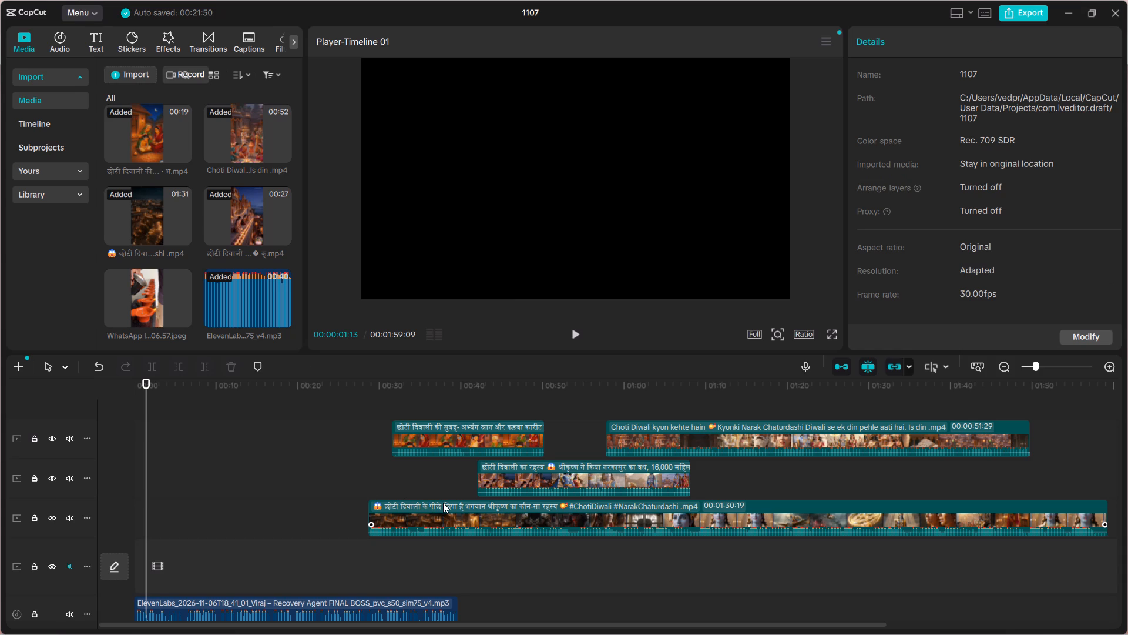
# Move the 01:31 video back to the start of the main track, play a moment of it, and return the playhead to 00:00.
pyautogui.moveTo(443, 503); pyautogui.dragTo(432, 546)
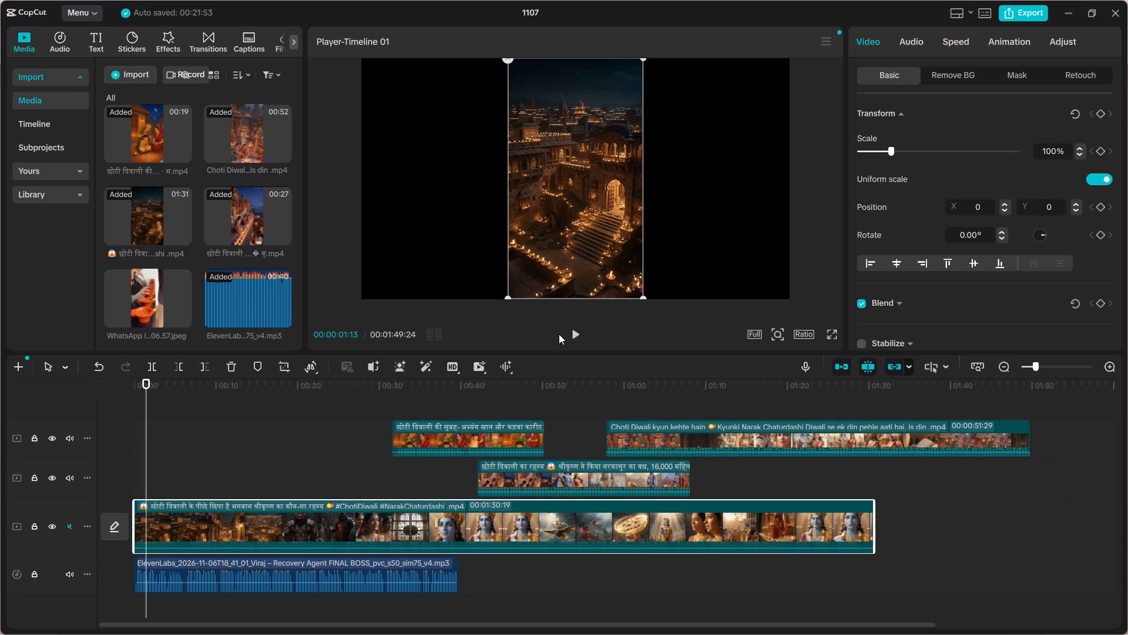
pyautogui.click(573, 333)
pyautogui.click(573, 333)
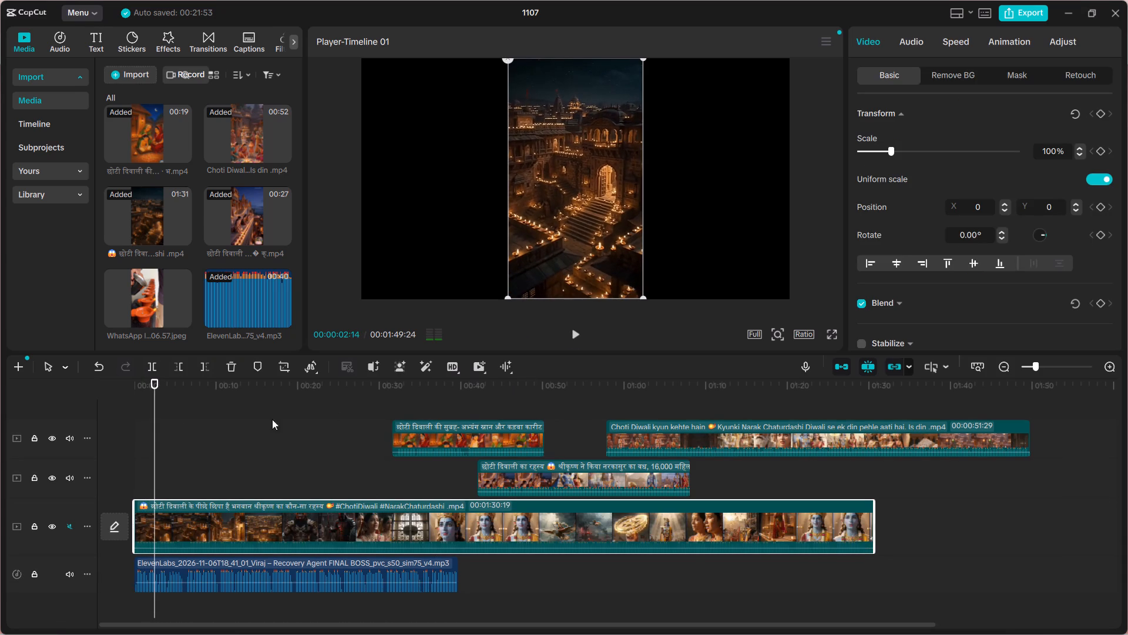
pyautogui.moveTo(157, 415); pyautogui.dragTo(109, 429)
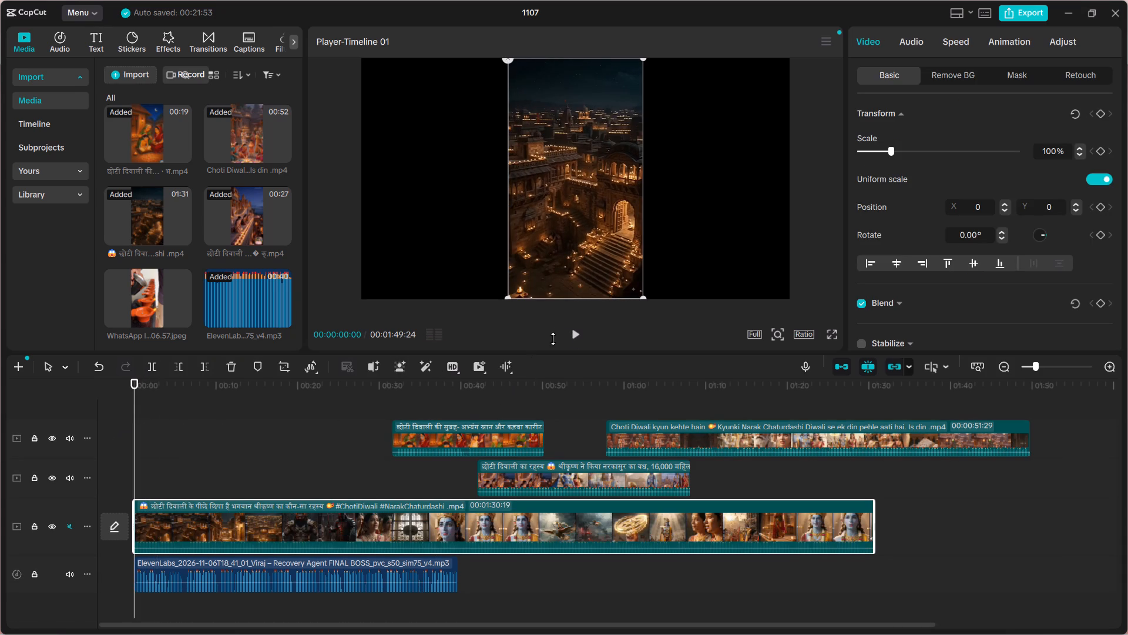
# Trim about two seconds off the start of the main-track video, leaving it 00:01:28:13 long.
pyautogui.moveTo(139, 507); pyautogui.dragTo(177, 506)
pyautogui.moveTo(135, 514); pyautogui.dragTo(153, 515)
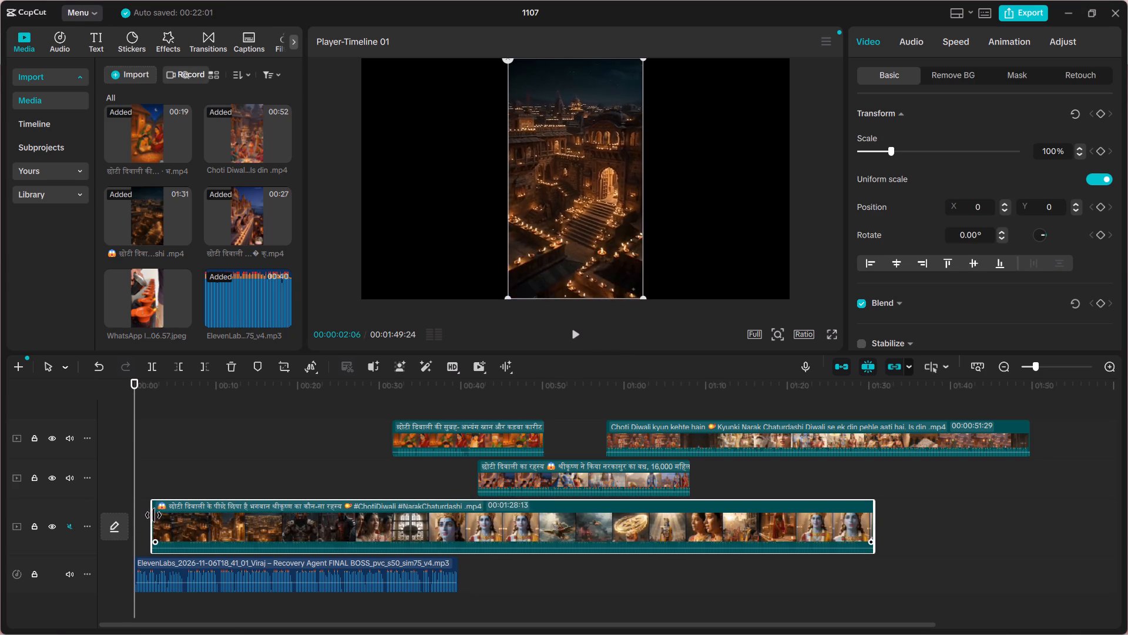
pyautogui.moveTo(153, 515); pyautogui.dragTo(168, 516)
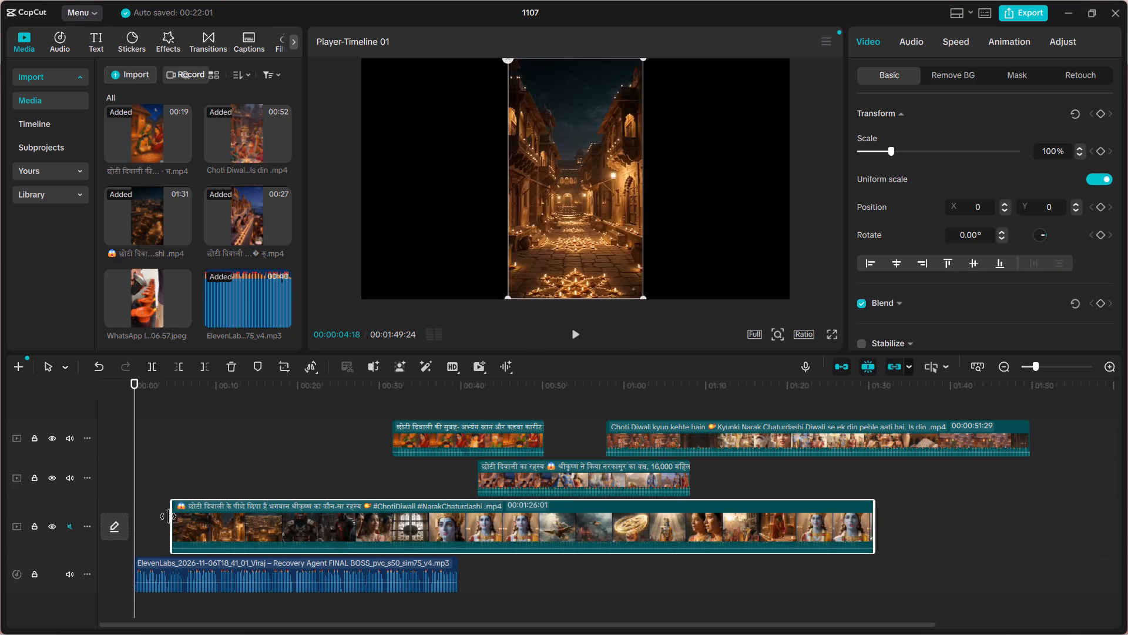
pyautogui.moveTo(168, 516); pyautogui.dragTo(153, 523)
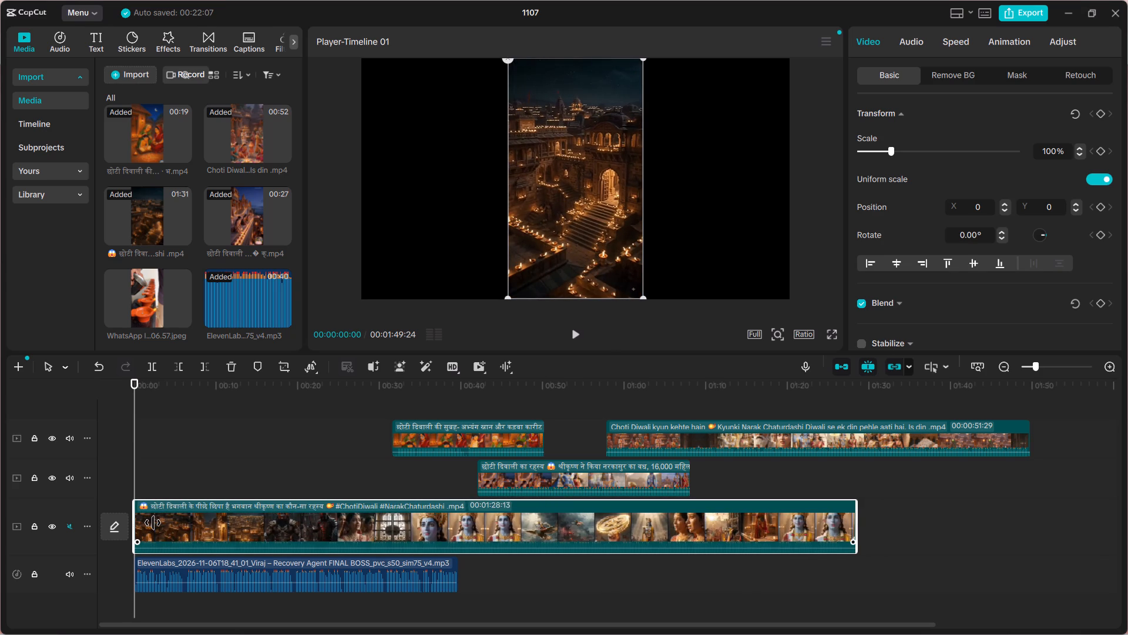
# Play the trimmed video to 00:00:06:06 and split it there.
pyautogui.click(579, 331)
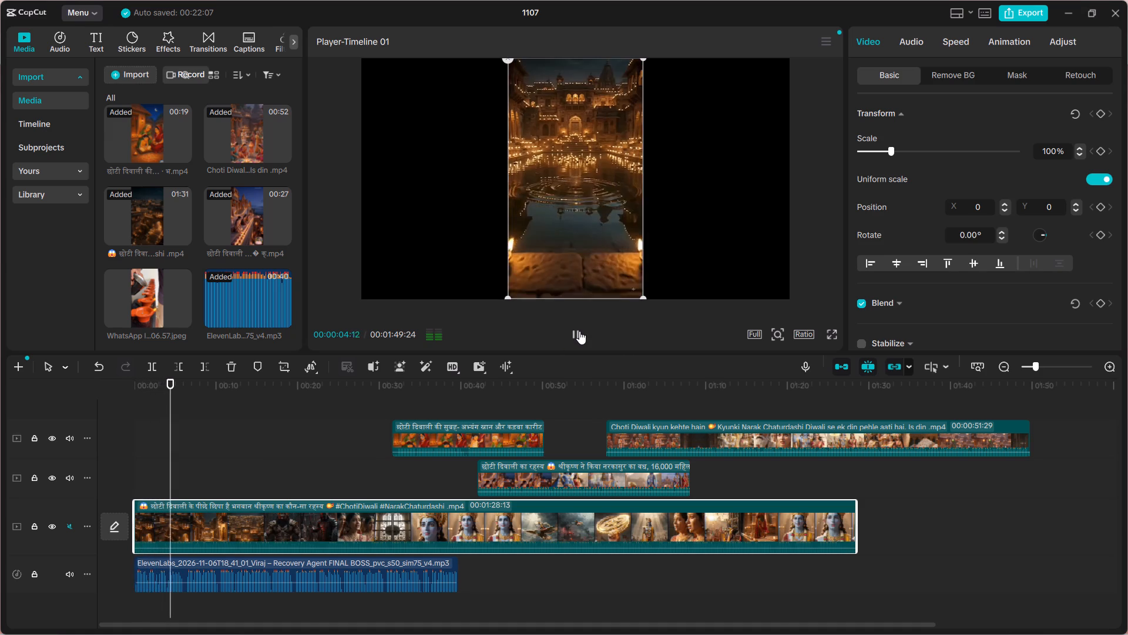
pyautogui.click(579, 331)
pyautogui.doubleClick(579, 331)
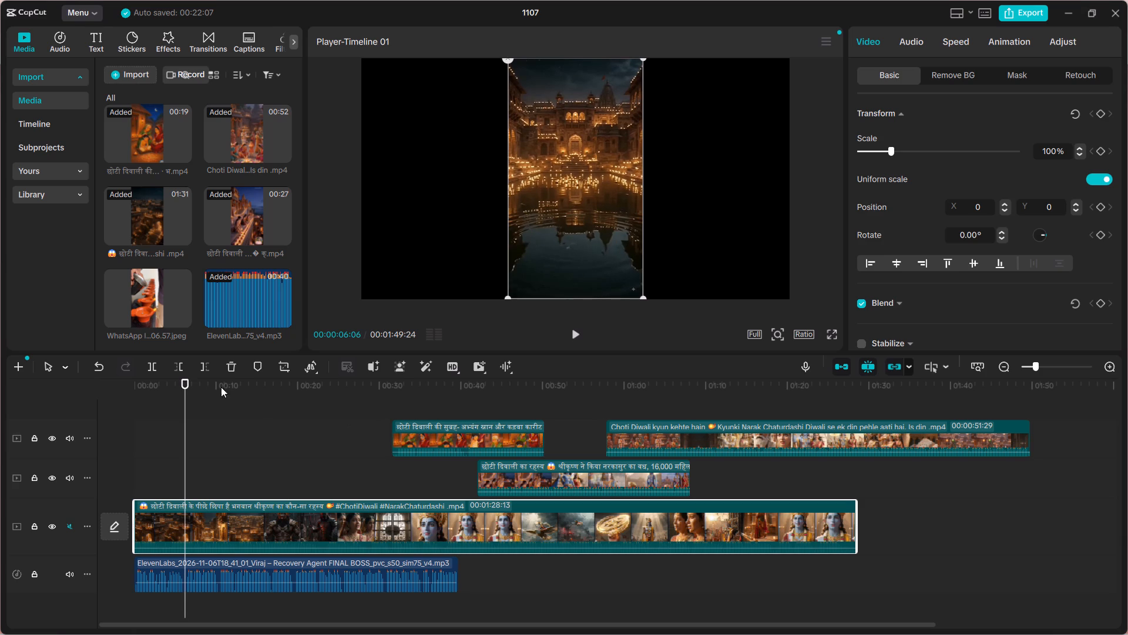
pyautogui.click(160, 366)
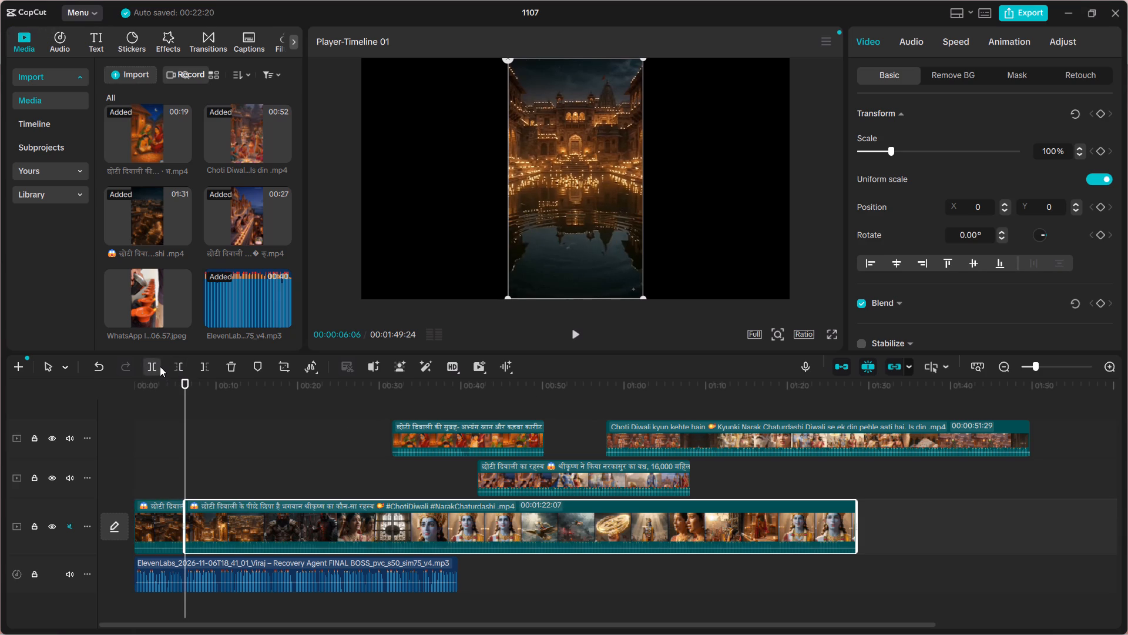
# Preview the second part of the split video up to 00:00:09:09 and move that part to an upper track at about 00:50.
pyautogui.click(576, 338)
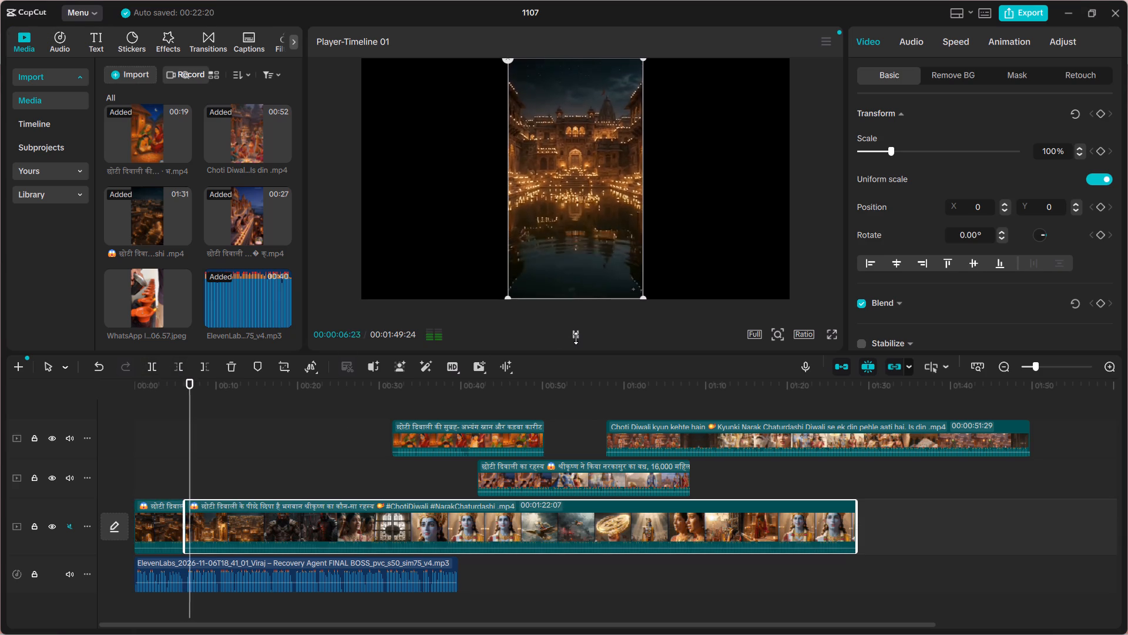
pyautogui.click(576, 338)
pyautogui.click(576, 338)
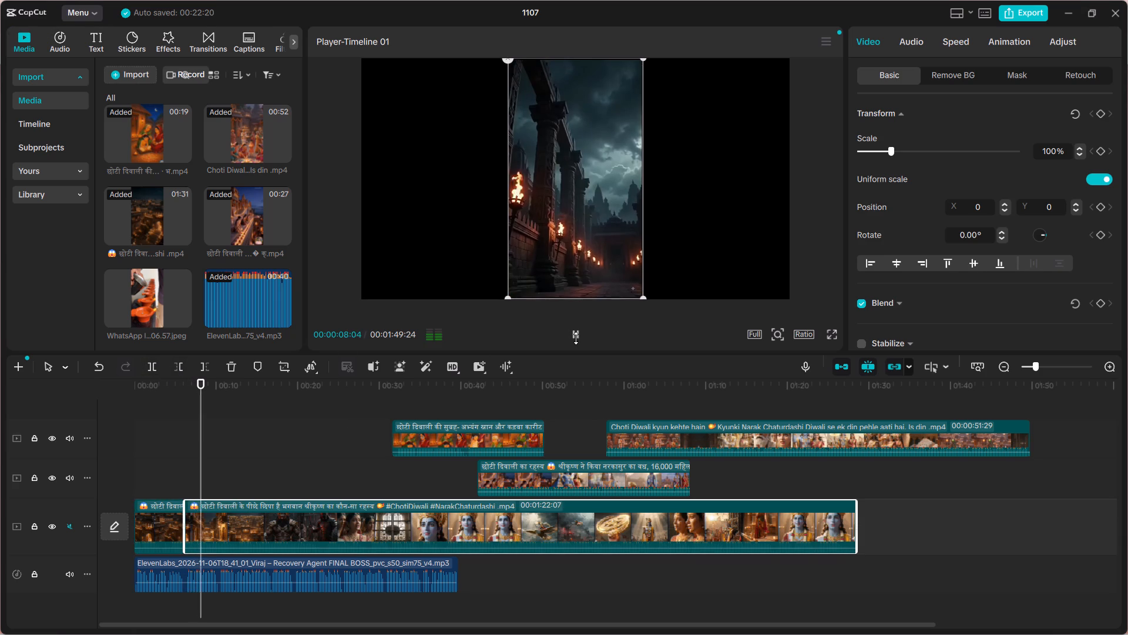
pyautogui.click(576, 338)
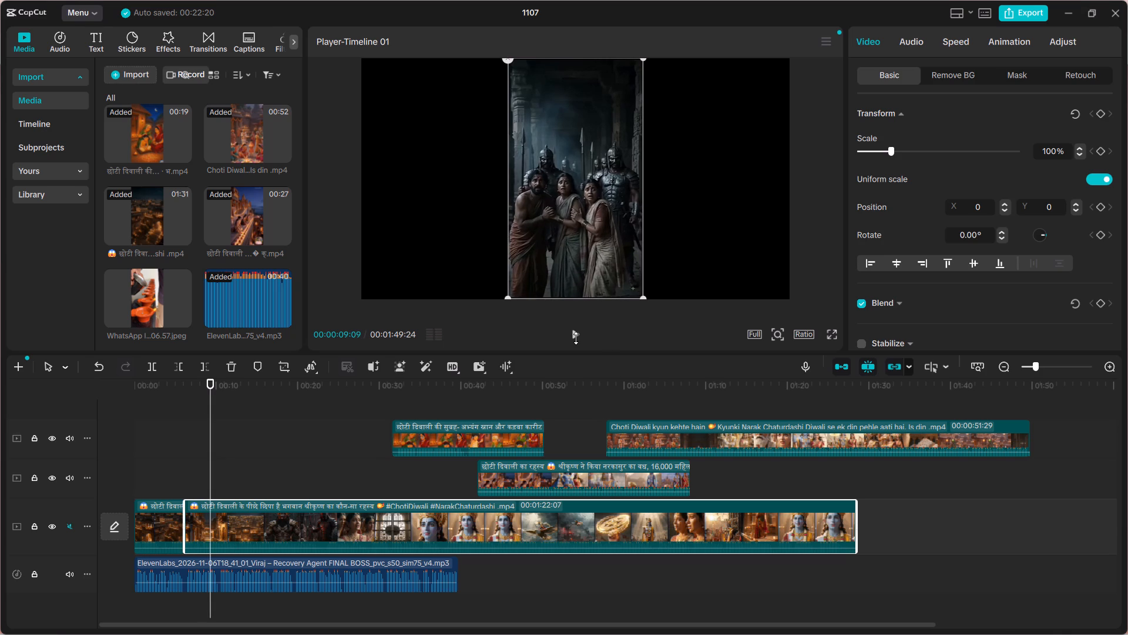
pyautogui.moveTo(428, 500); pyautogui.dragTo(677, 460)
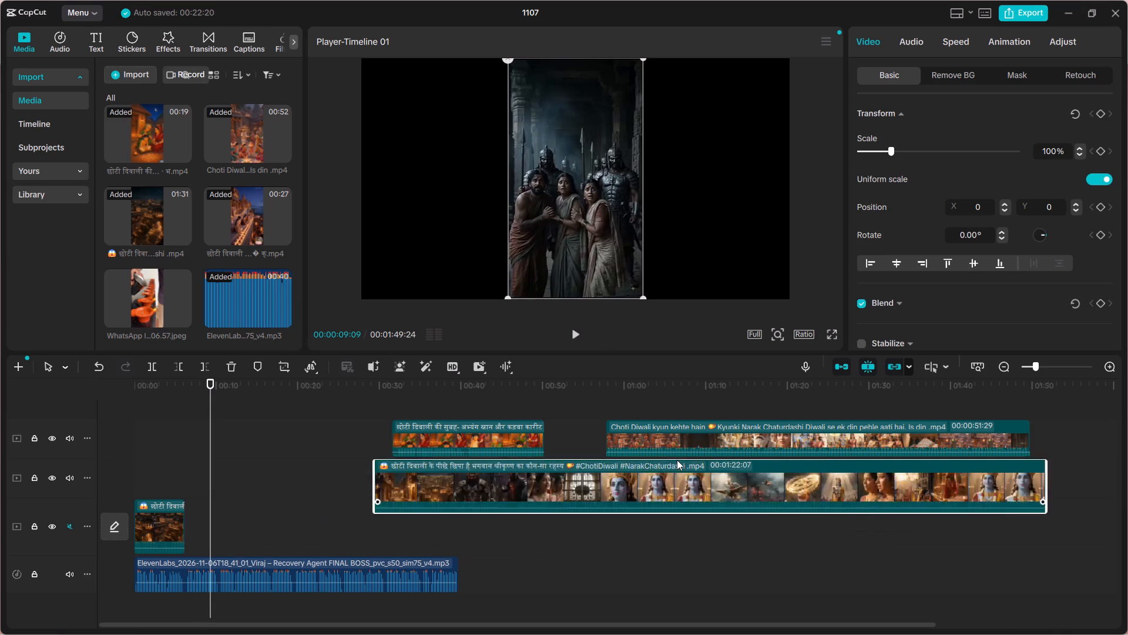
pyautogui.moveTo(677, 460); pyautogui.dragTo(790, 467)
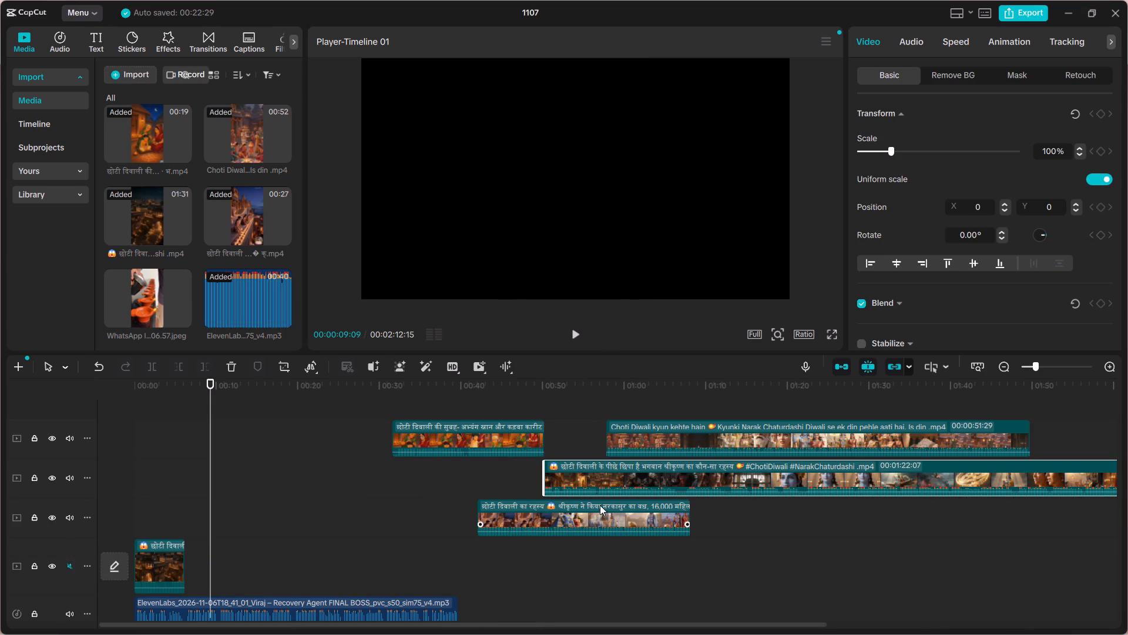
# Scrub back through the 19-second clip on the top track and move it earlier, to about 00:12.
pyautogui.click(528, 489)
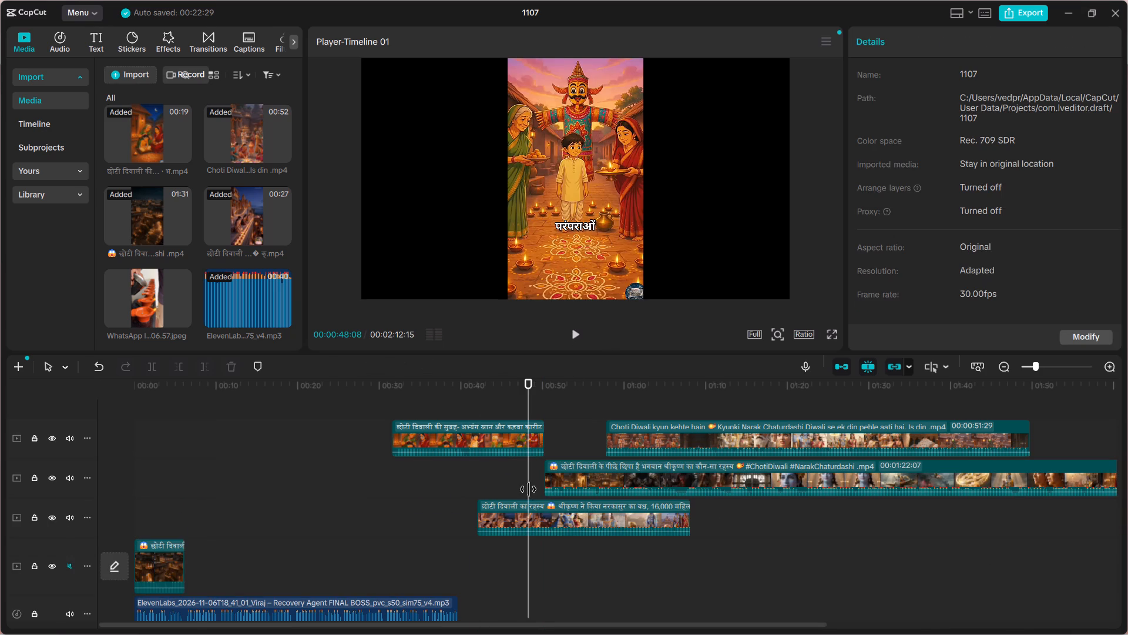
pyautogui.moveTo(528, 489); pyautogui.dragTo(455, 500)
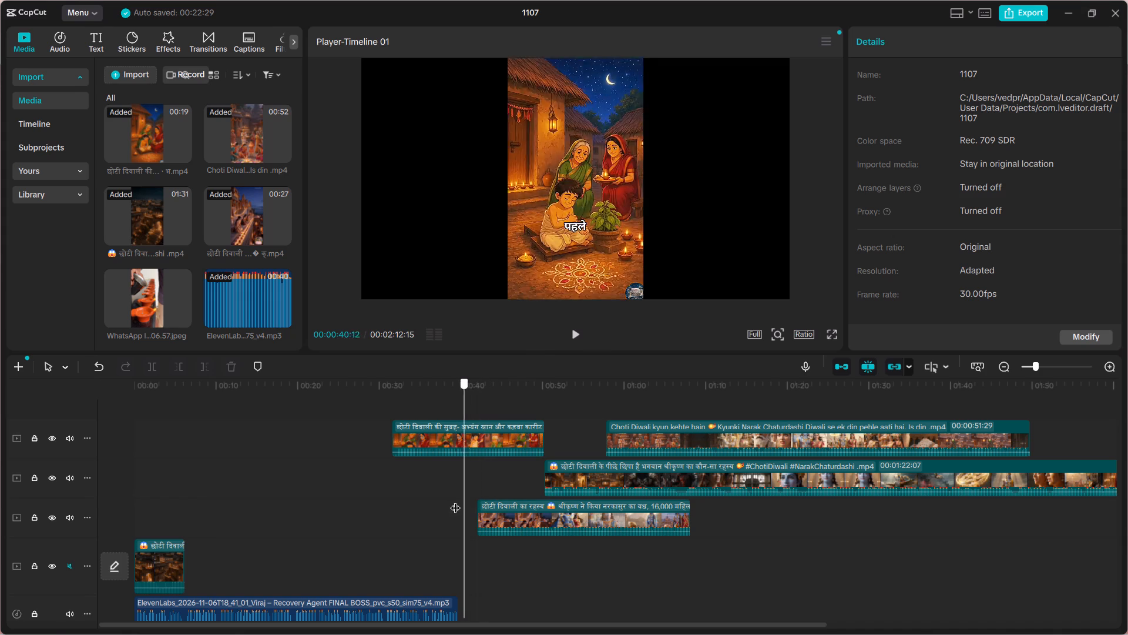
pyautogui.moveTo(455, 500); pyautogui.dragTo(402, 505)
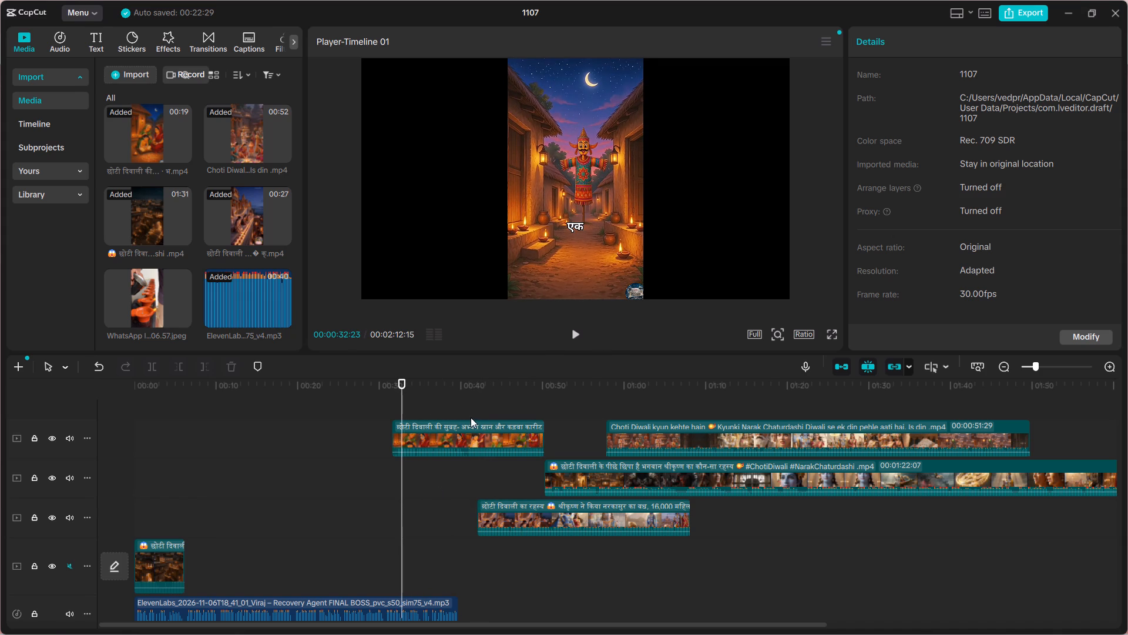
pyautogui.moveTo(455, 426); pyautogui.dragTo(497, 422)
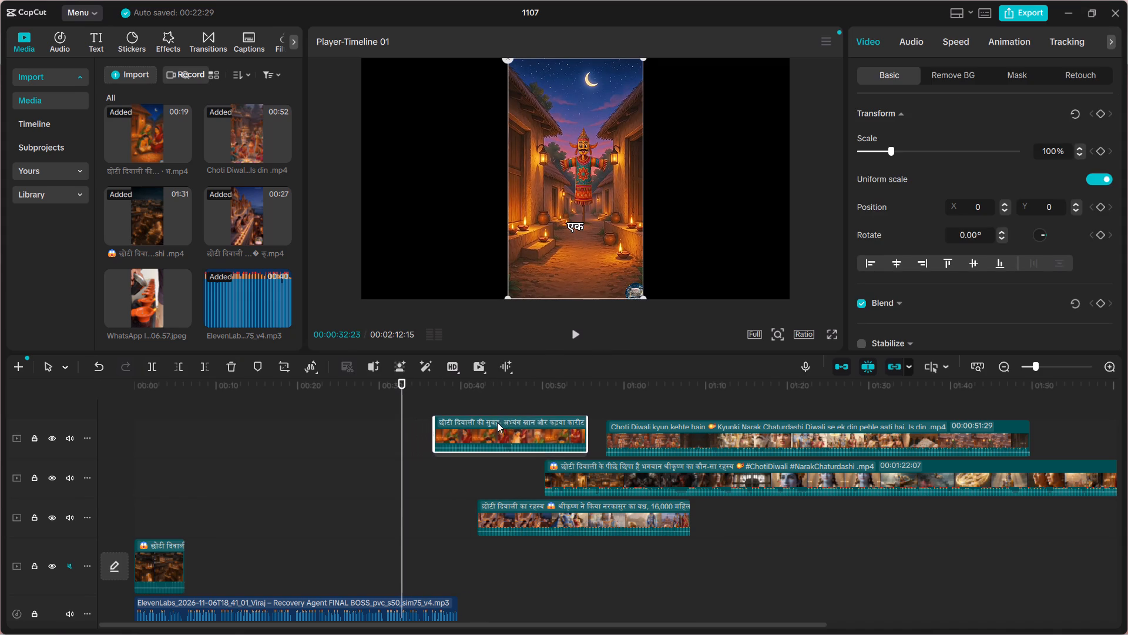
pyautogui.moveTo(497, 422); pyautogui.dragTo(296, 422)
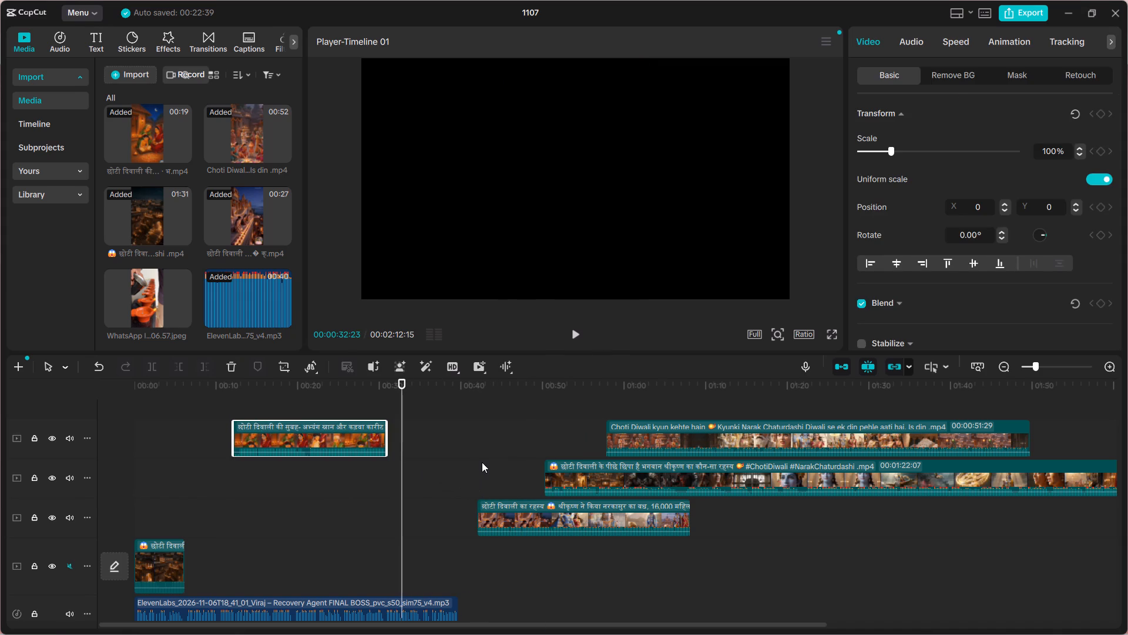
# Check the footage between about 00:47 and 00:50 and move the 19-second clip on the top track to about 00:28.
pyautogui.click(482, 462)
pyautogui.moveTo(482, 462); pyautogui.dragTo(522, 465)
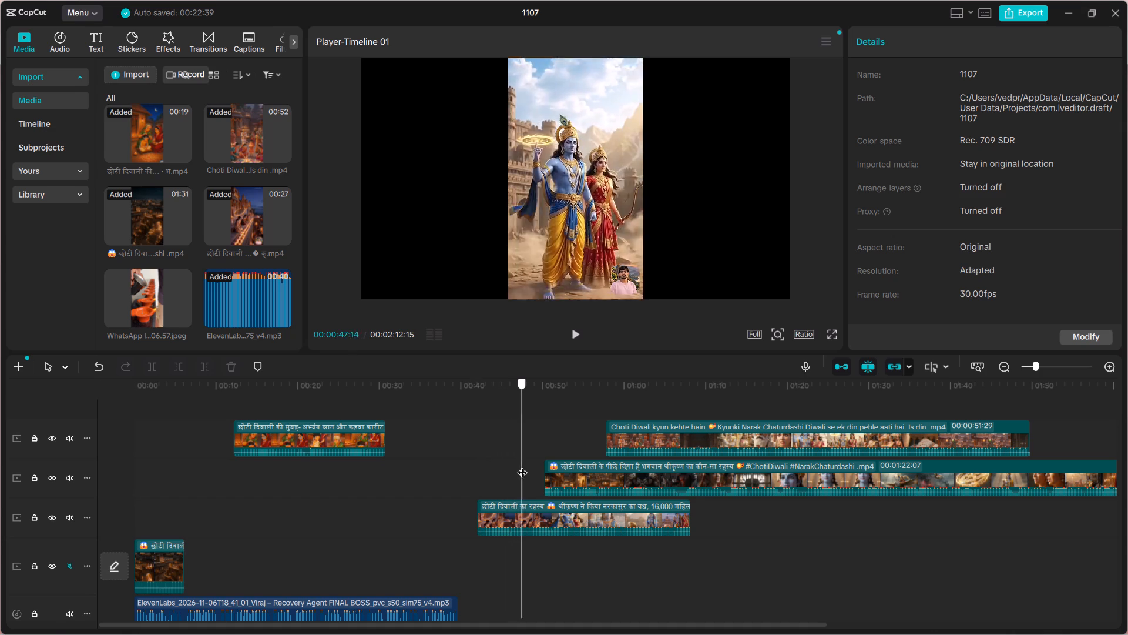
pyautogui.moveTo(522, 465); pyautogui.dragTo(522, 473)
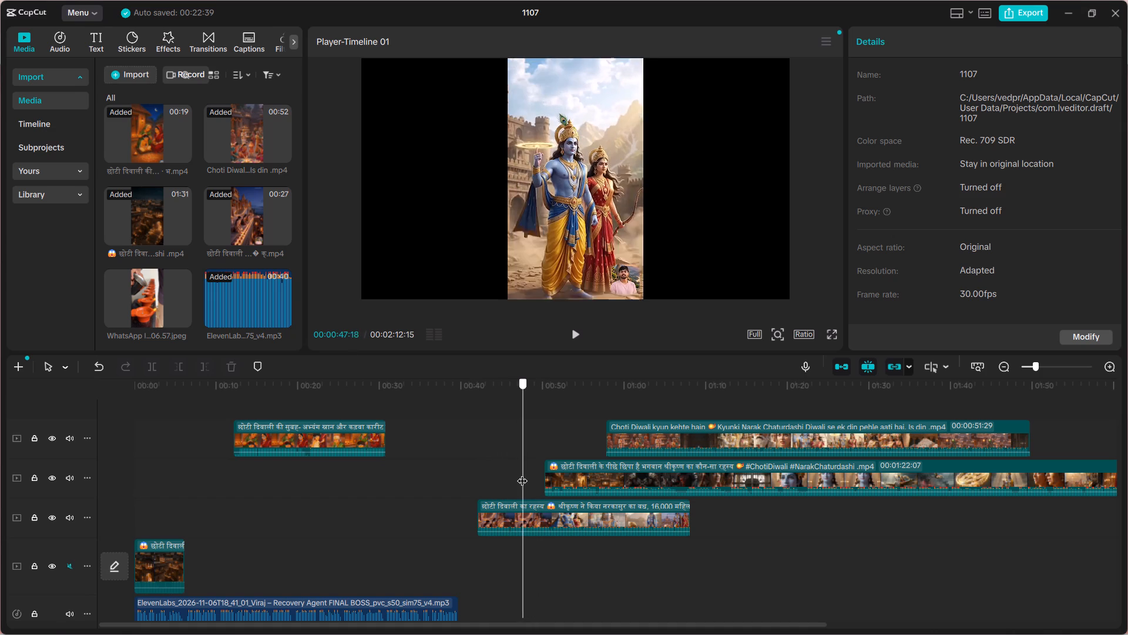
pyautogui.moveTo(522, 473); pyautogui.dragTo(548, 474)
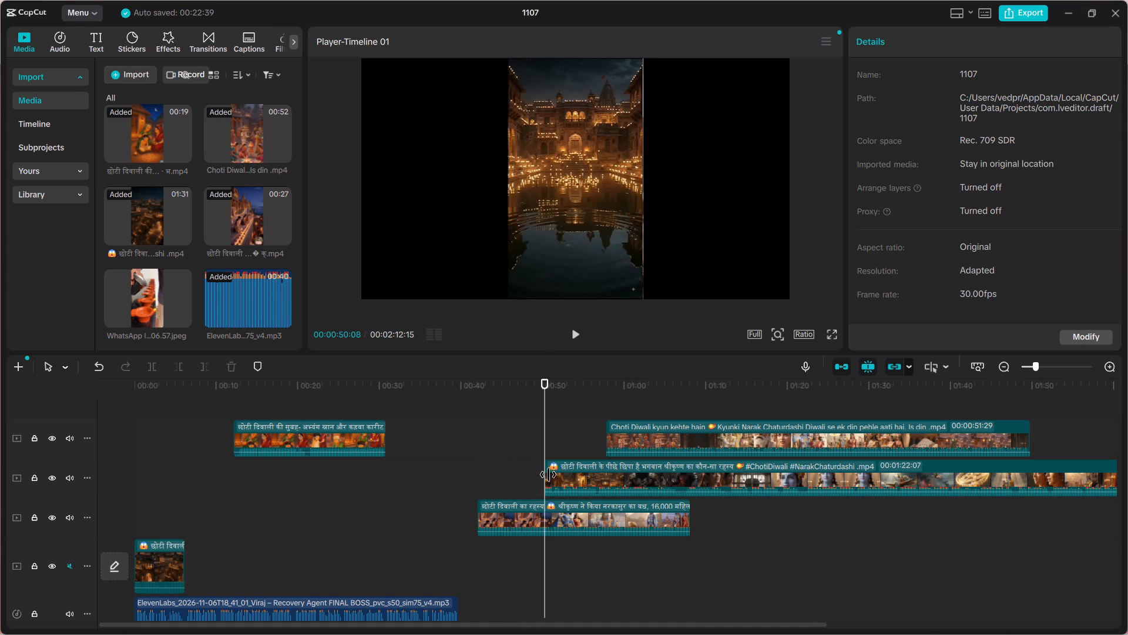
pyautogui.moveTo(331, 427); pyautogui.dragTo(461, 426)
# Move the 52-second "Choti Diwali kyun kehte hain" clip from the top track onto the main track, directly after the first clip.
pyautogui.moveTo(623, 420); pyautogui.dragTo(615, 474)
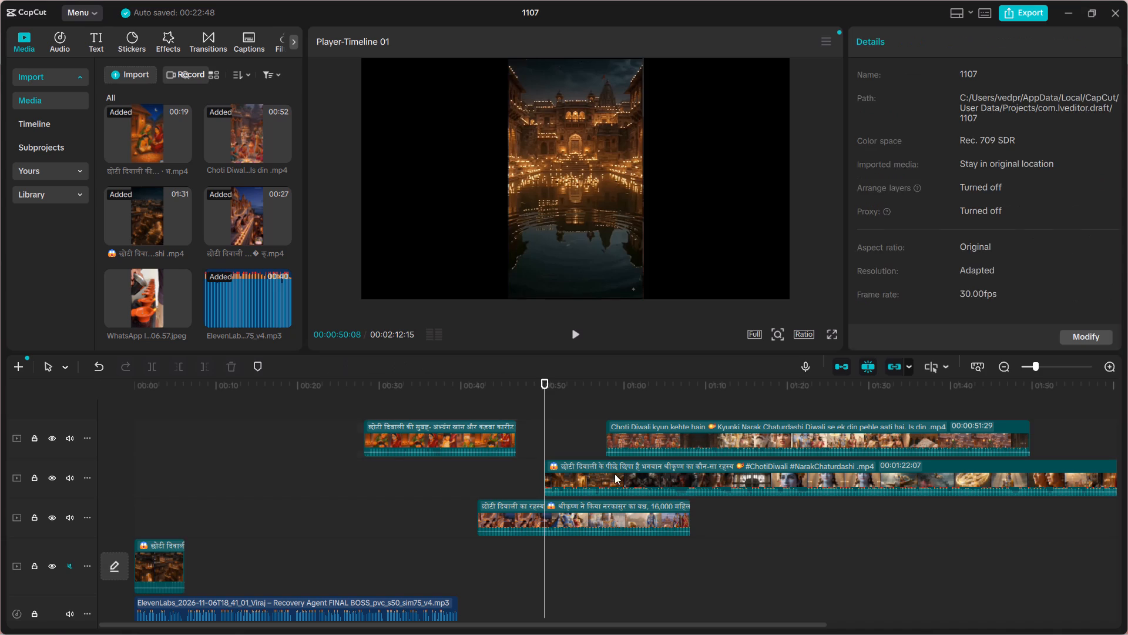
pyautogui.moveTo(615, 474); pyautogui.dragTo(600, 513)
pyautogui.click(600, 513)
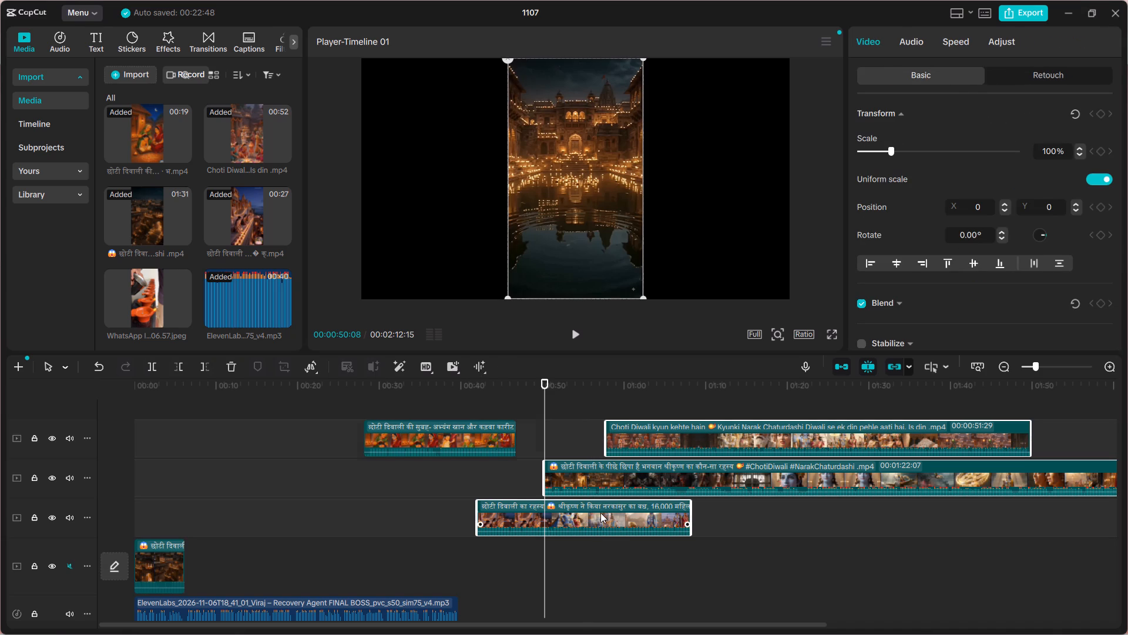
pyautogui.moveTo(626, 423); pyautogui.dragTo(642, 541)
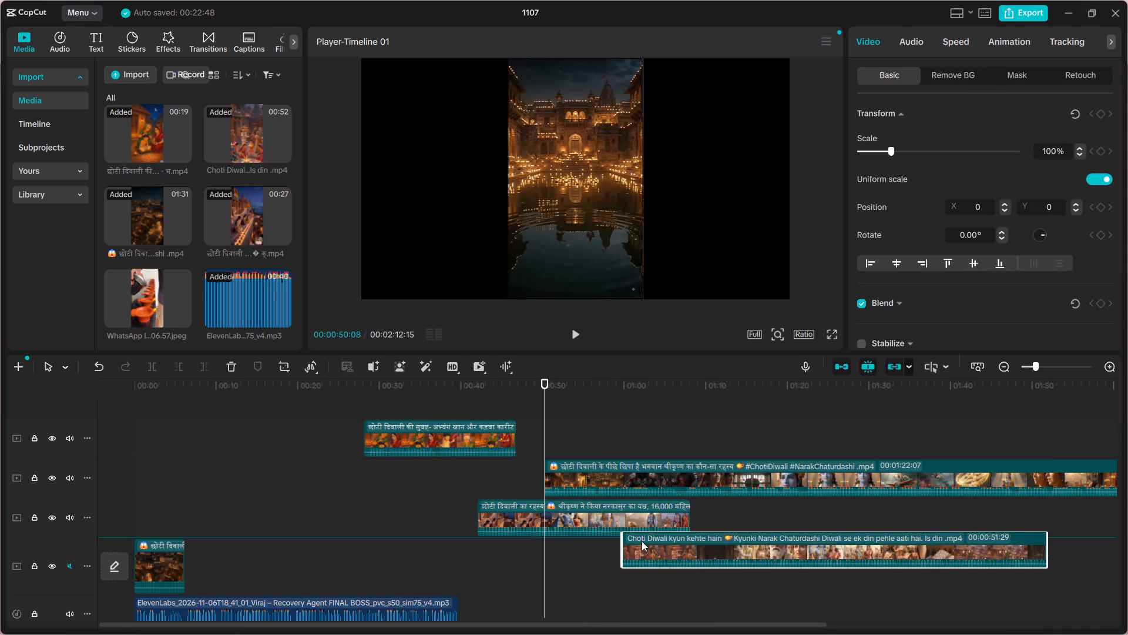
pyautogui.moveTo(642, 541); pyautogui.dragTo(637, 548)
# Play the newly placed clip against the voiceover from 00:00:06:08 to 00:00:10:17.
pyautogui.click(290, 459)
pyautogui.moveTo(290, 459); pyautogui.dragTo(190, 466)
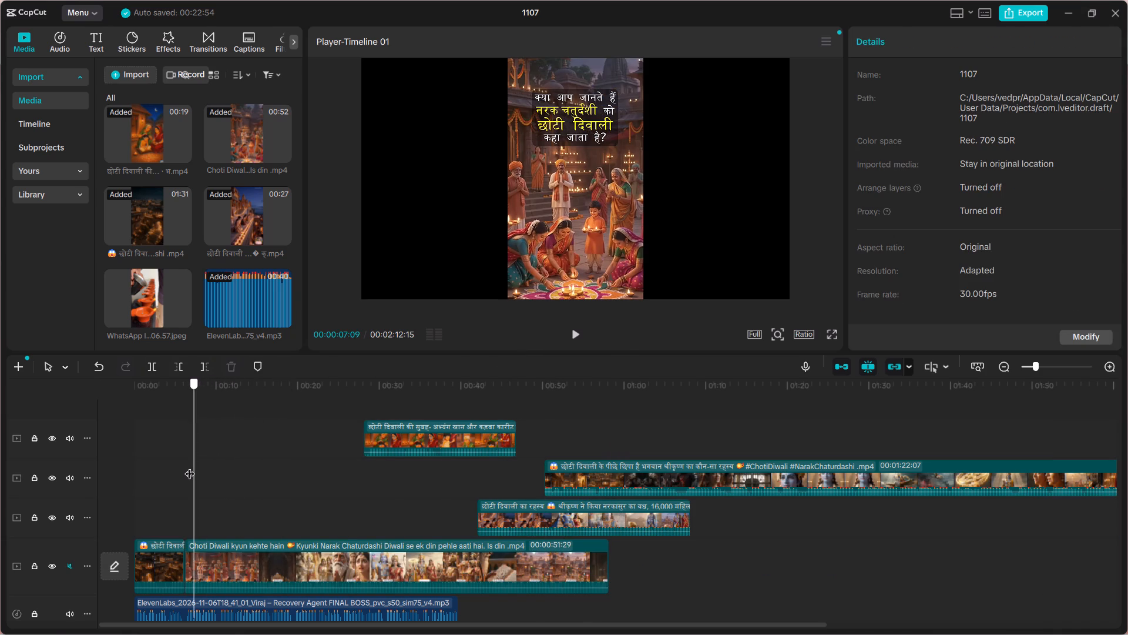
pyautogui.moveTo(190, 466); pyautogui.dragTo(186, 466)
pyautogui.click(574, 339)
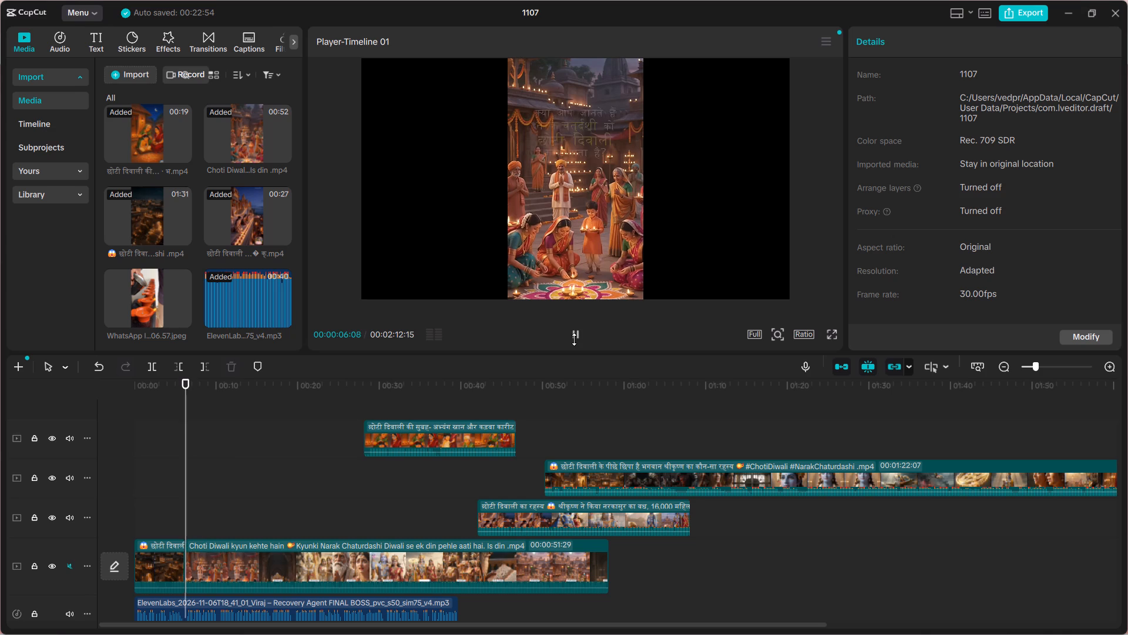
pyautogui.click(574, 339)
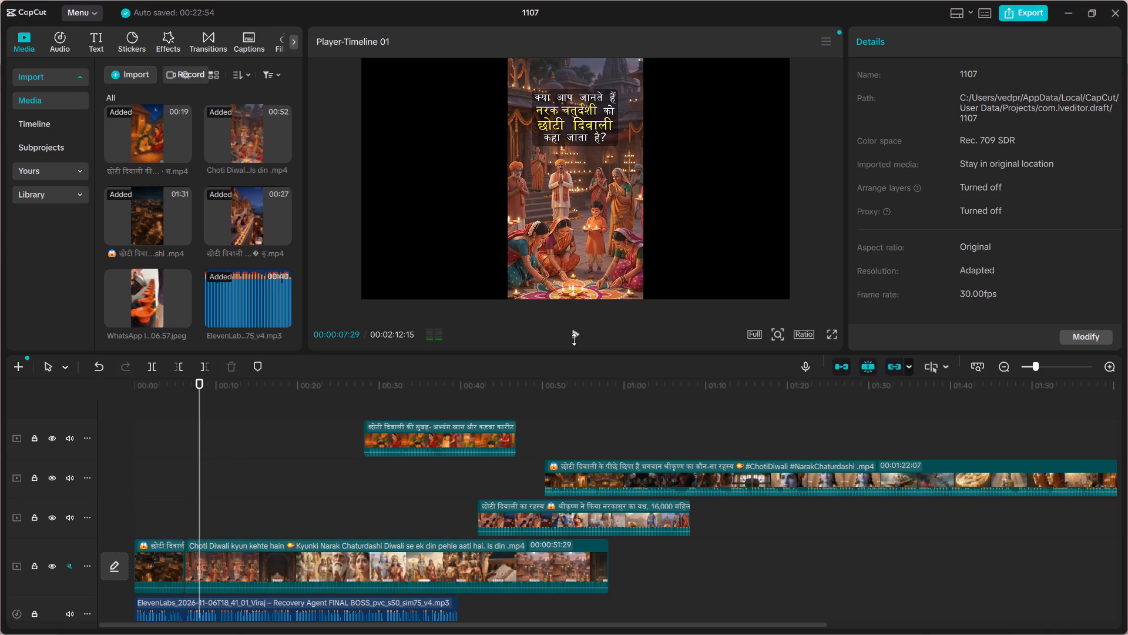
pyautogui.click(574, 339)
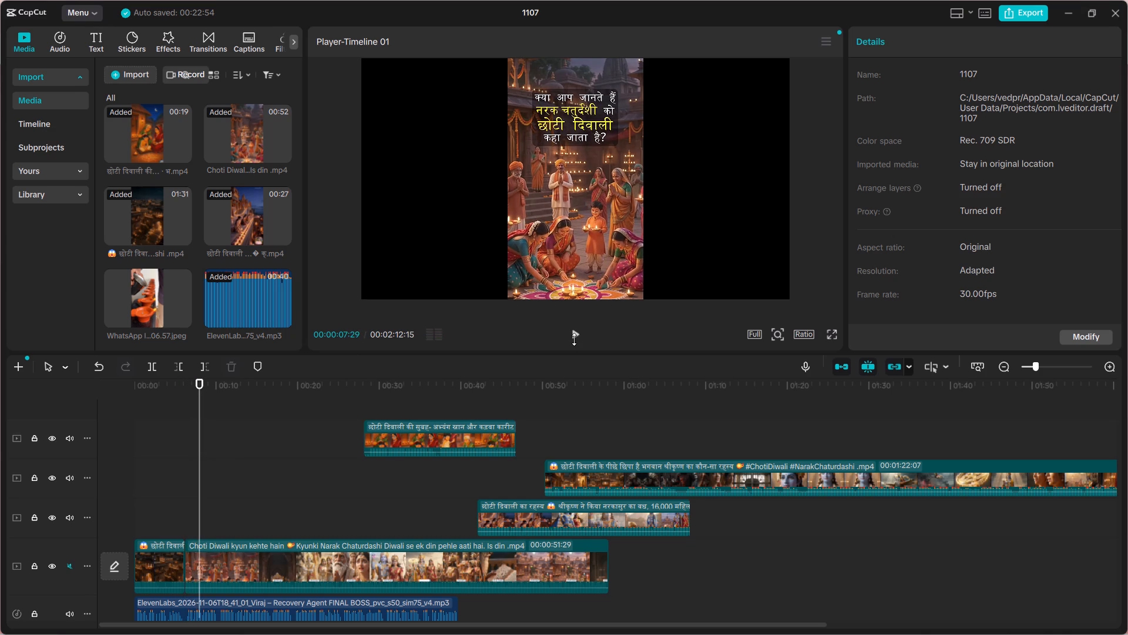
pyautogui.click(574, 339)
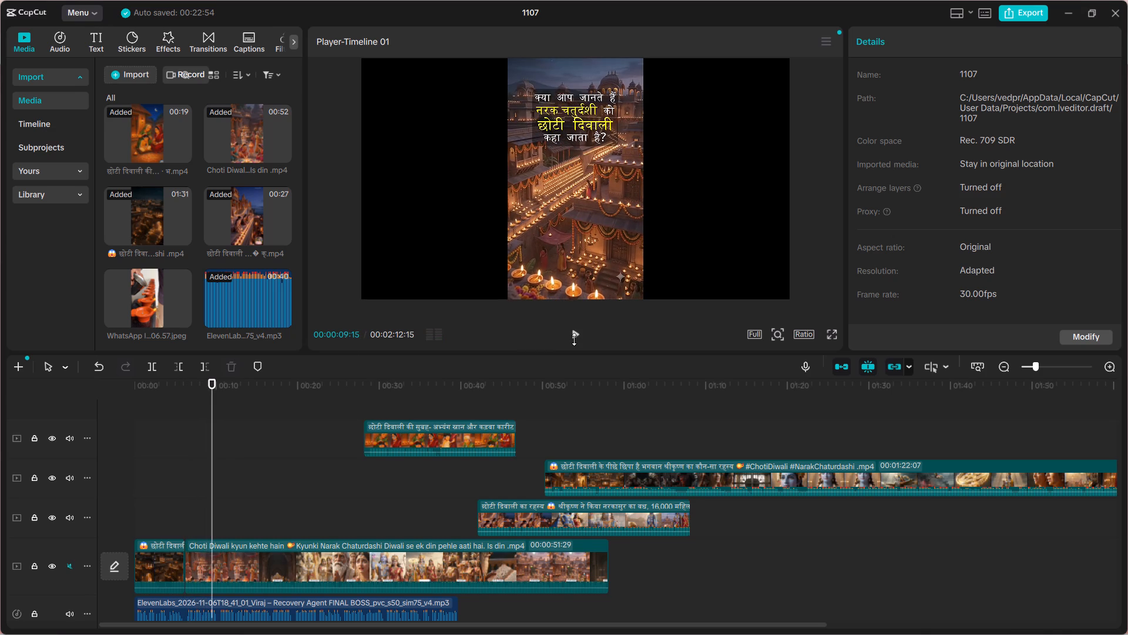
pyautogui.click(574, 339)
pyautogui.click(574, 339)
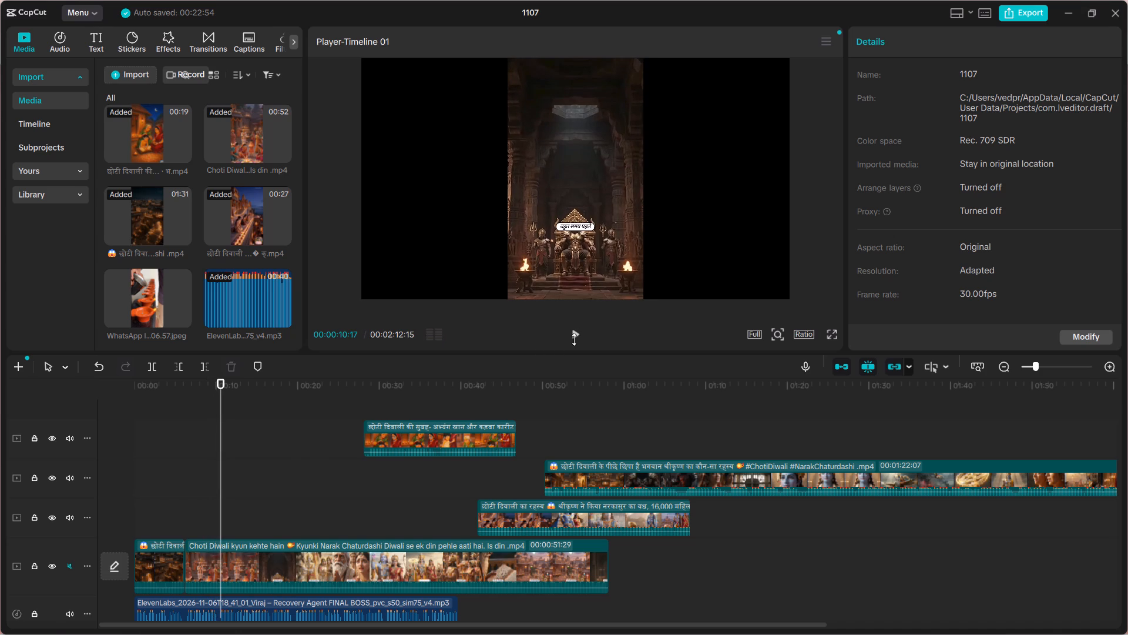
# Replay the change from the lamp-lit houses shot to the throne shot and split the 52-second clip at 00:00:09:29.
pyautogui.moveTo(220, 462); pyautogui.dragTo(213, 464)
pyautogui.click(569, 337)
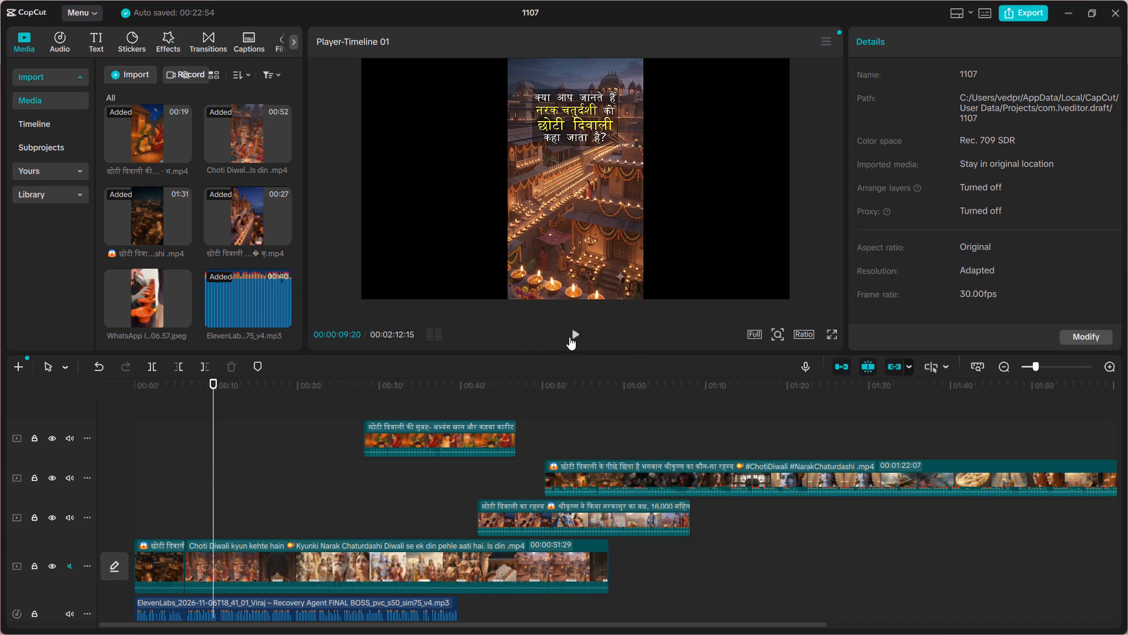
pyautogui.click(569, 337)
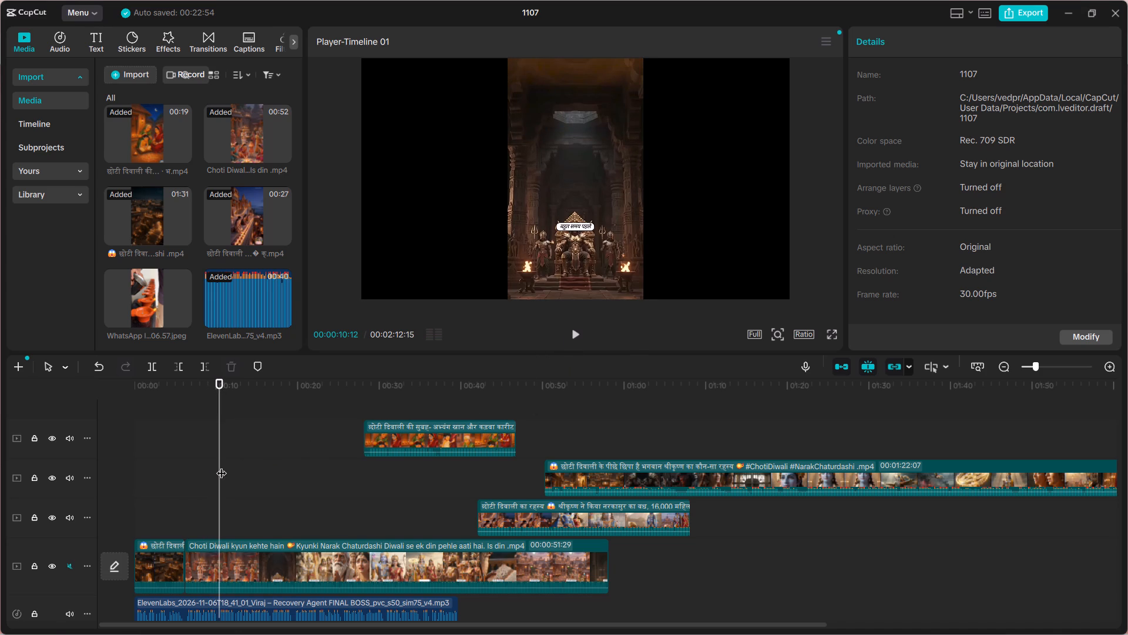
pyautogui.moveTo(221, 466); pyautogui.dragTo(214, 468)
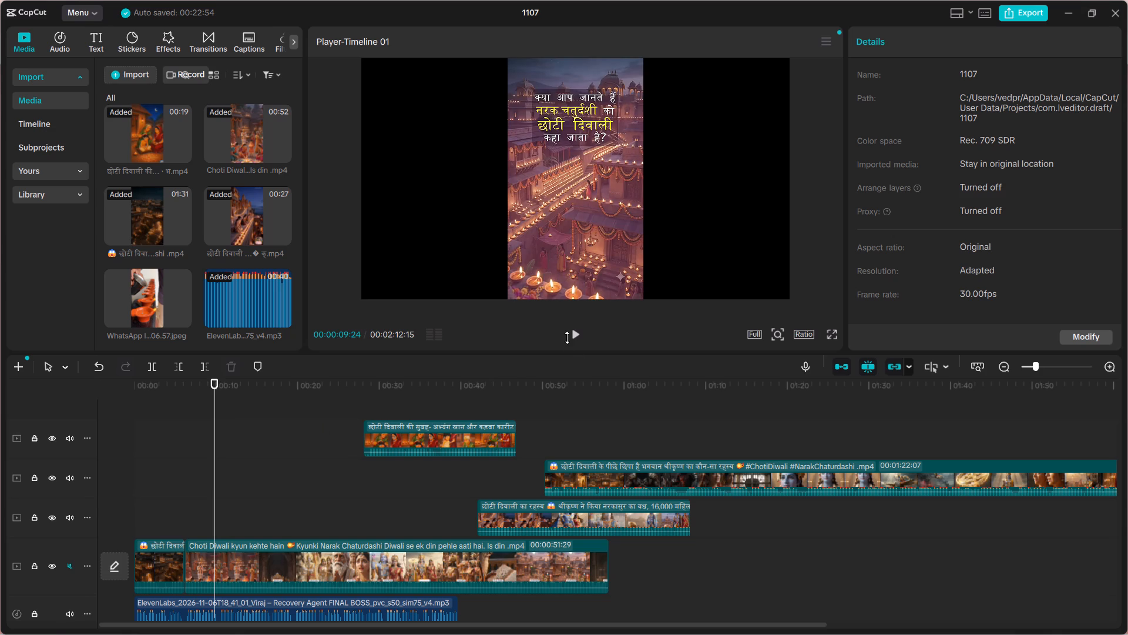
pyautogui.click(577, 333)
pyautogui.click(577, 333)
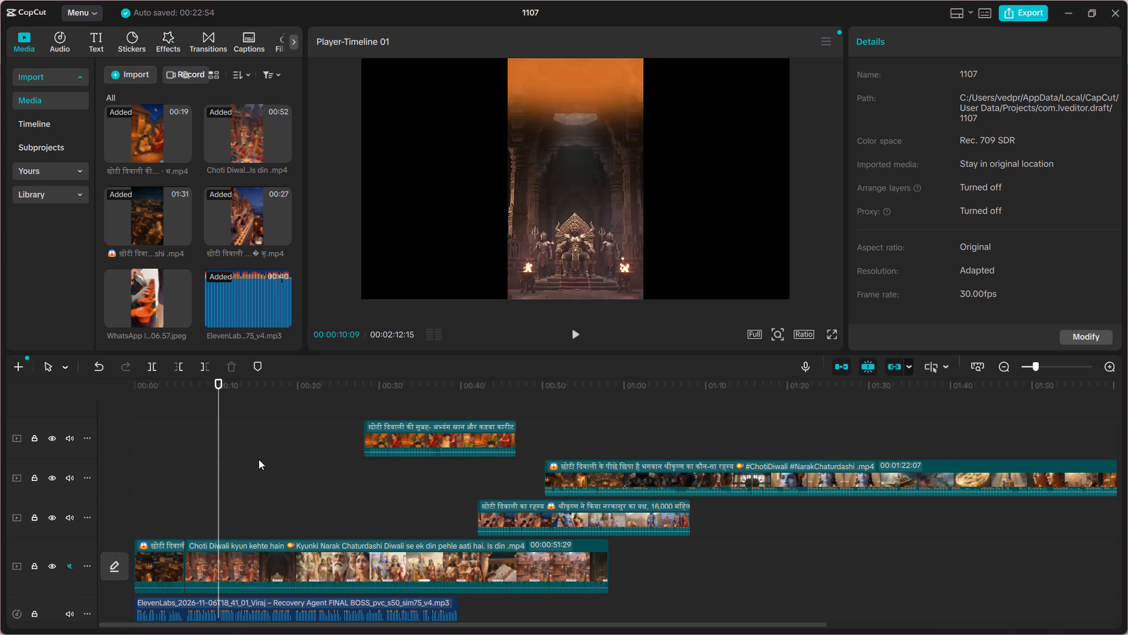
pyautogui.moveTo(217, 473); pyautogui.dragTo(202, 479)
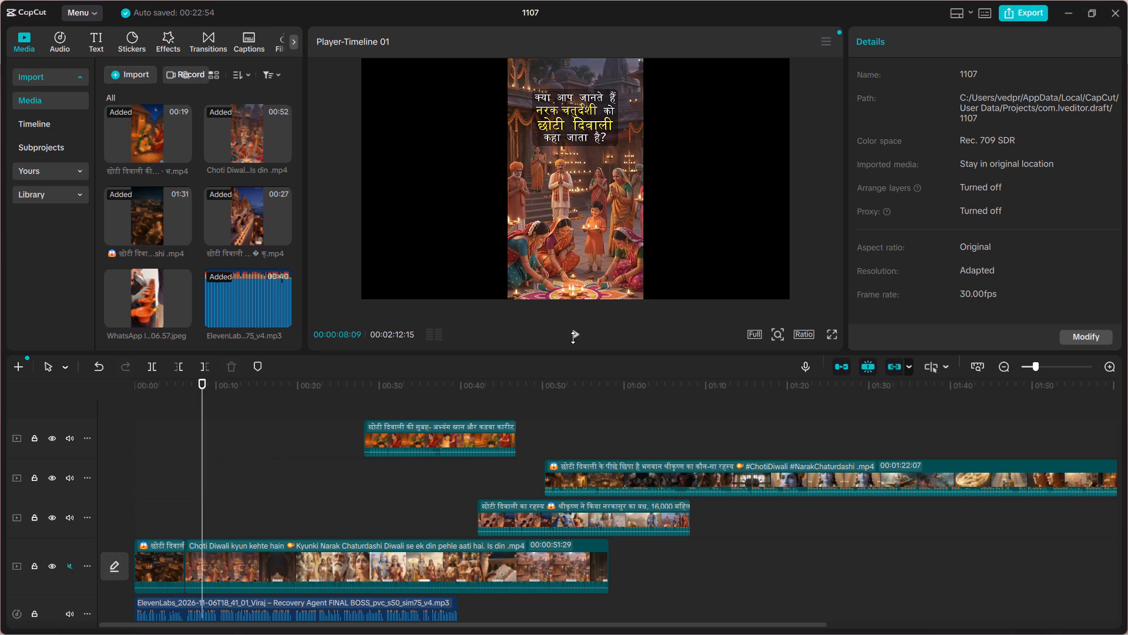
pyautogui.click(573, 337)
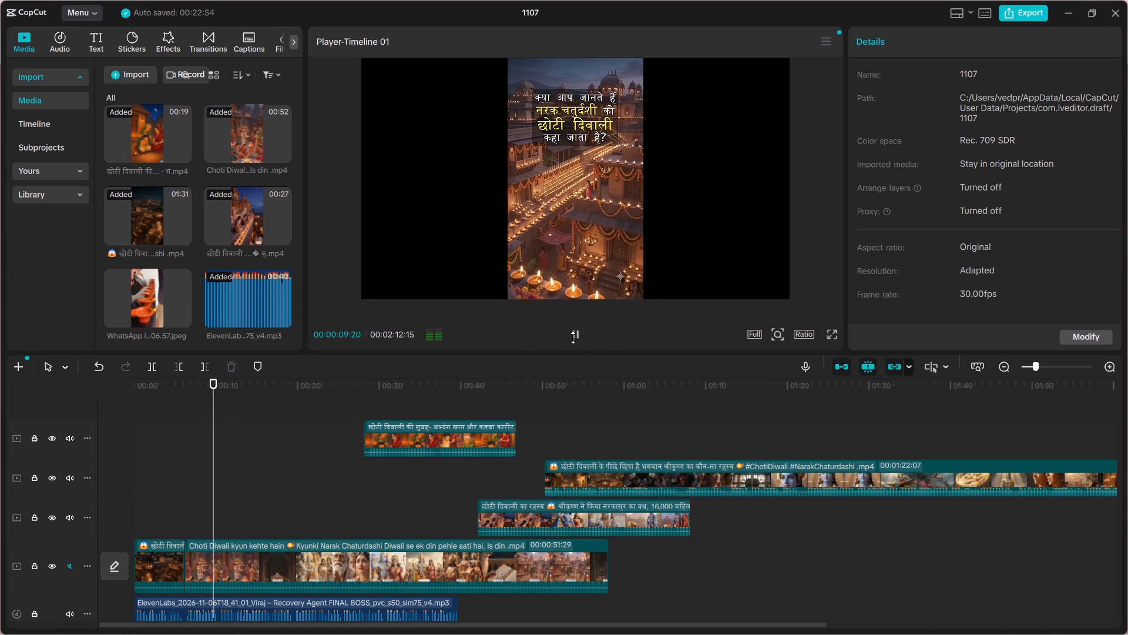
pyautogui.click(573, 337)
pyautogui.click(260, 548)
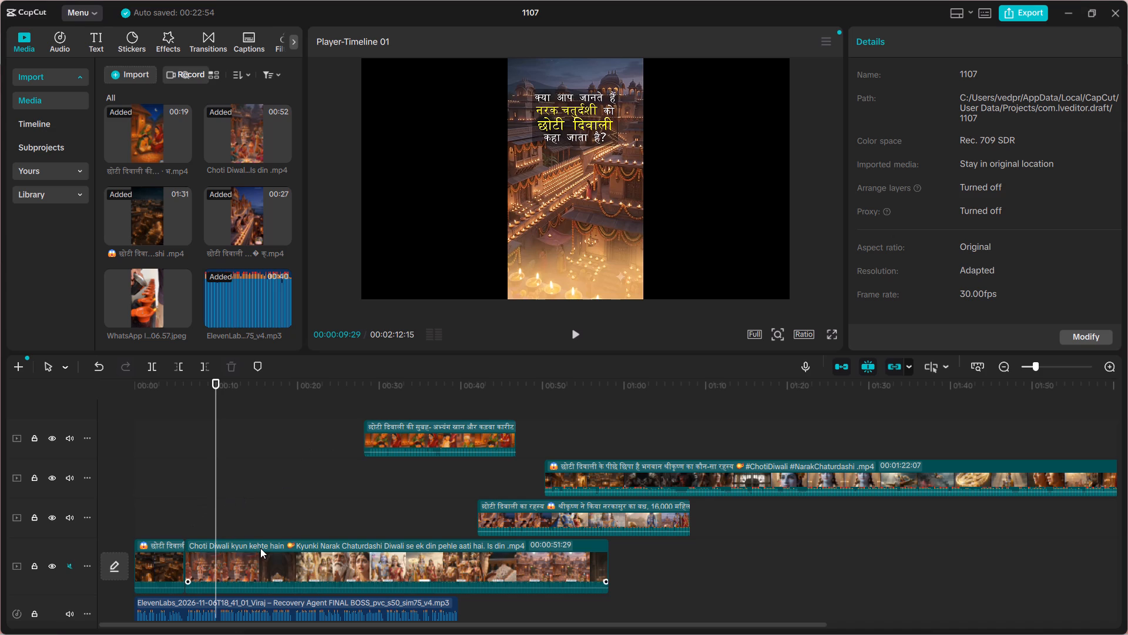
pyautogui.click(152, 368)
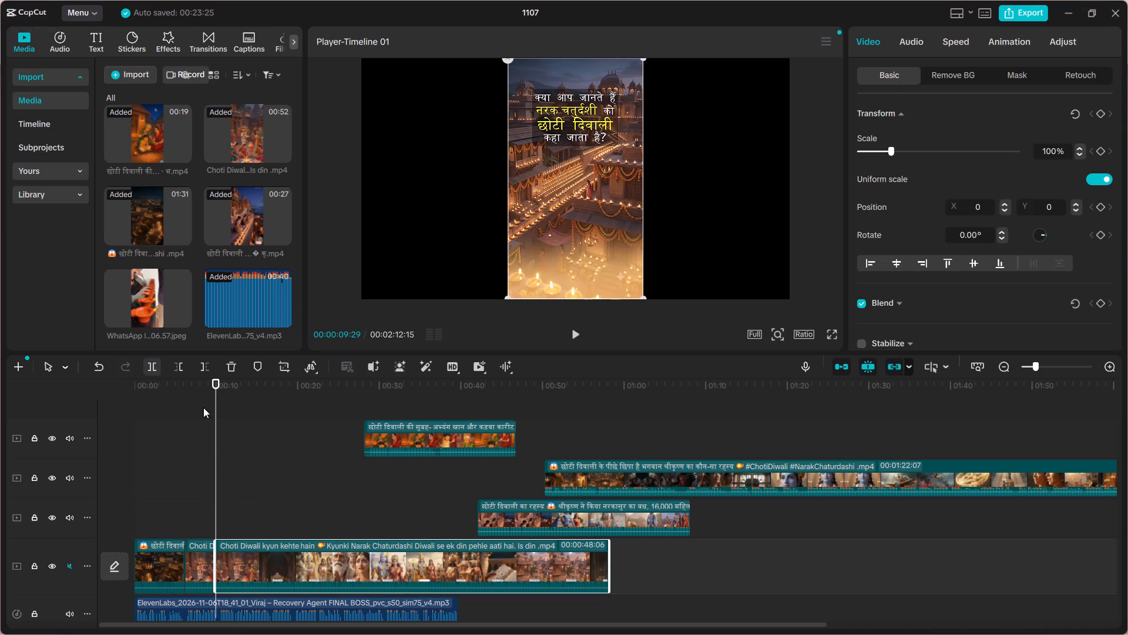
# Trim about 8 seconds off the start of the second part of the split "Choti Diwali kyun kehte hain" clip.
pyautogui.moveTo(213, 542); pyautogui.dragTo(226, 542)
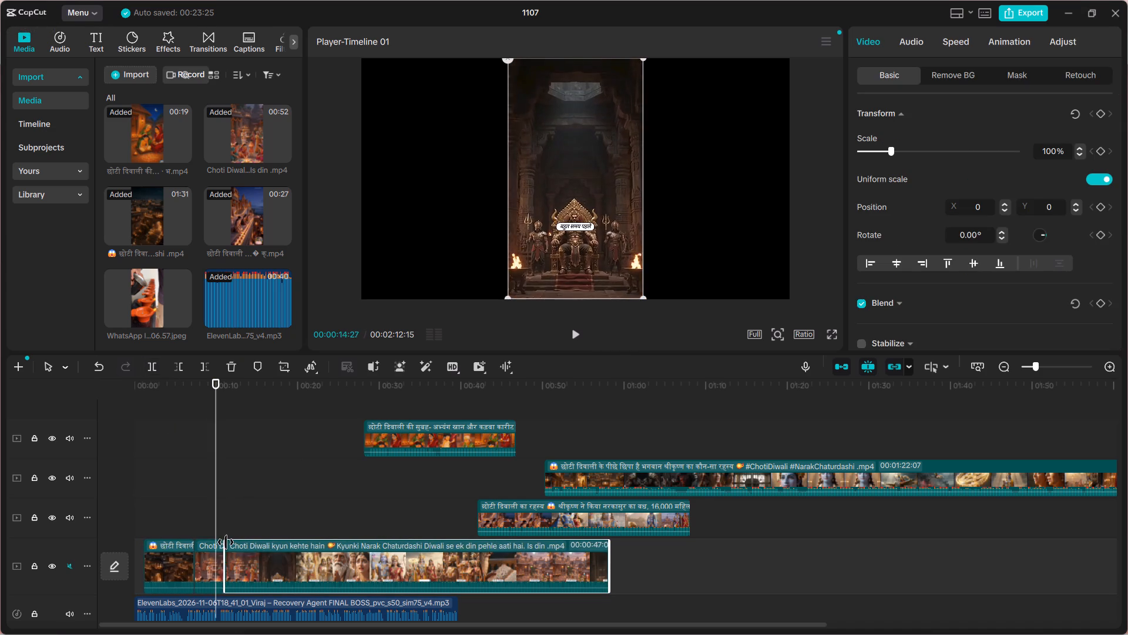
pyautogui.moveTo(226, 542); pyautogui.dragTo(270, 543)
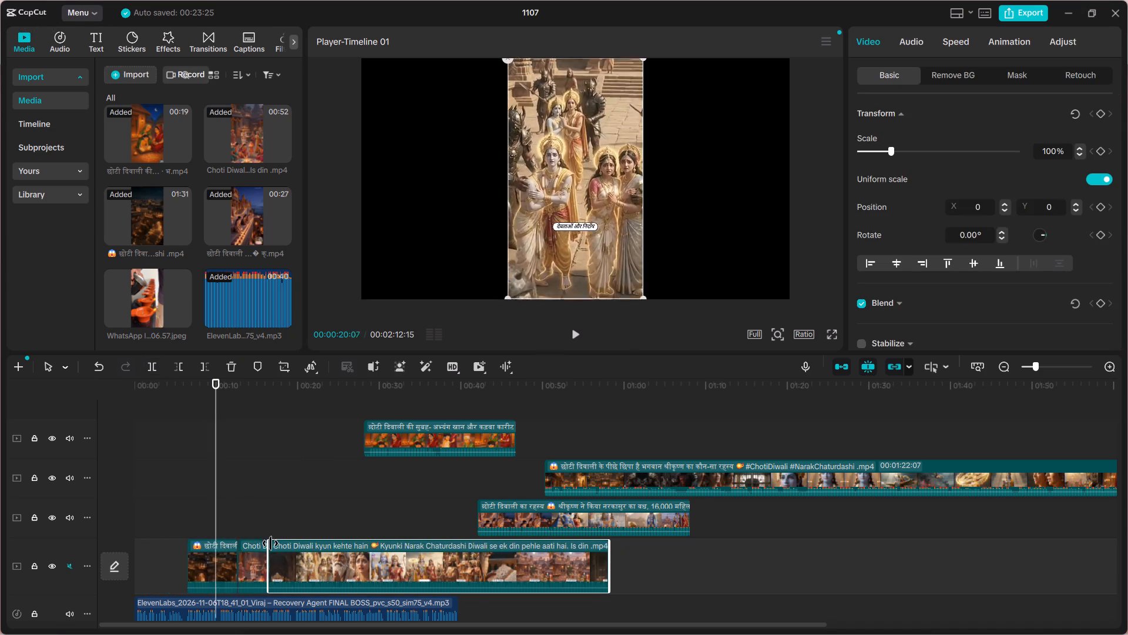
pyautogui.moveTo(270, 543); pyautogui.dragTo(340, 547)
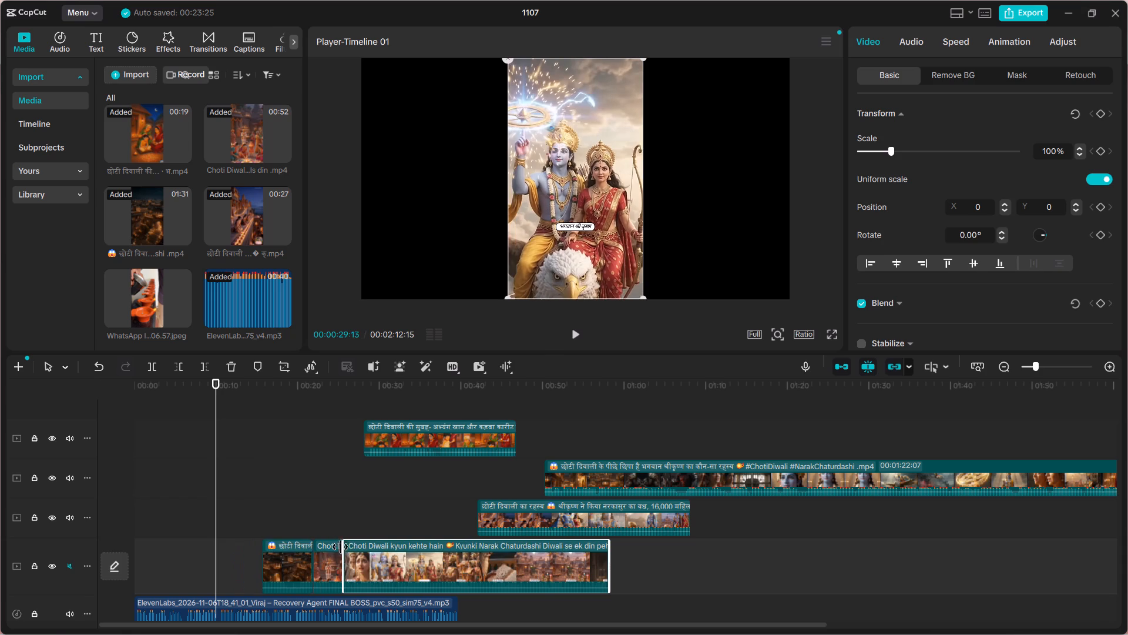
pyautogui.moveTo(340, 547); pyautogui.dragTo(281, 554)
# Delete the second part of the split "Choti Diwali kyun kehte hain" clip from the main track.
pyautogui.click(319, 545)
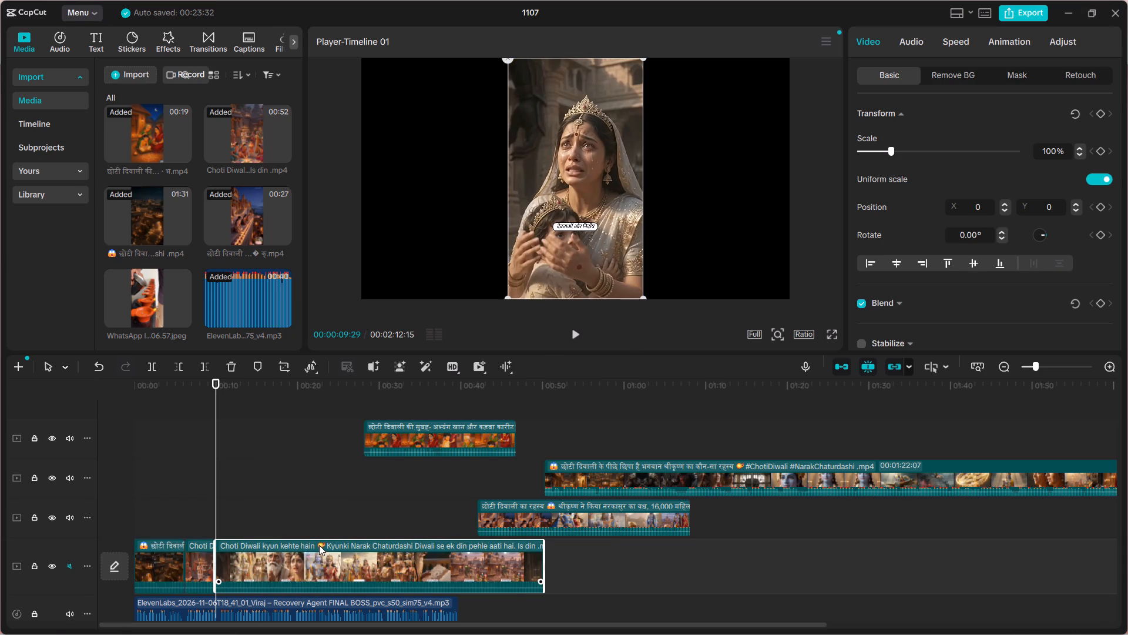
pyautogui.press('BackSpace')
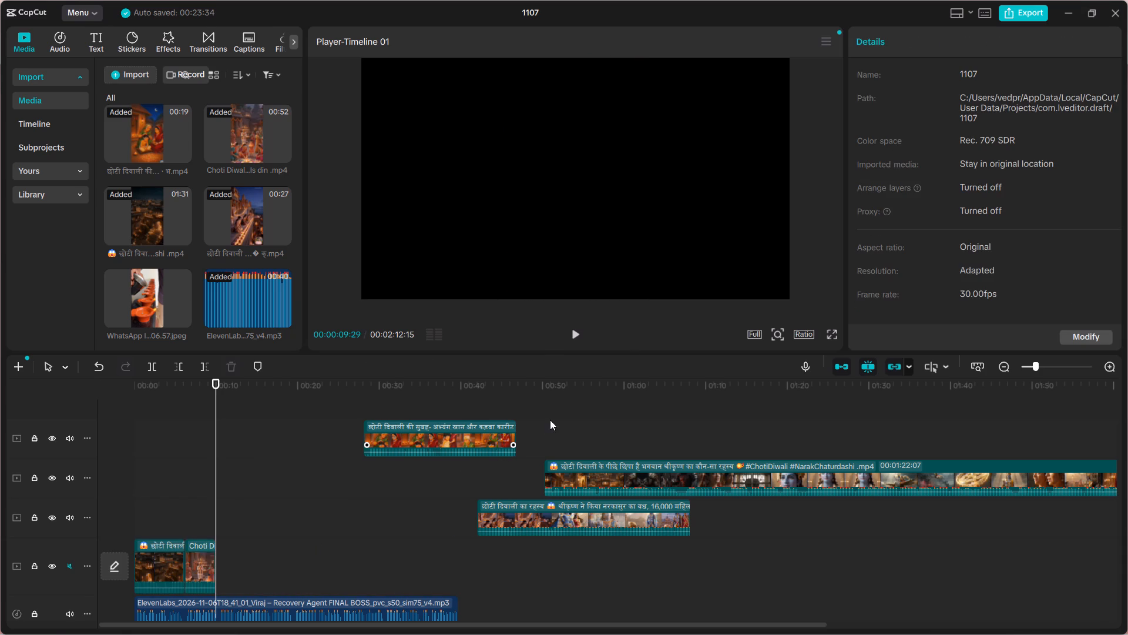
# Check the footage at 00:00:57:23 and move the 27-second clip onto the main track, right after the short "Choti Diwali" part.
pyautogui.click(550, 419)
pyautogui.moveTo(550, 419); pyautogui.dragTo(606, 426)
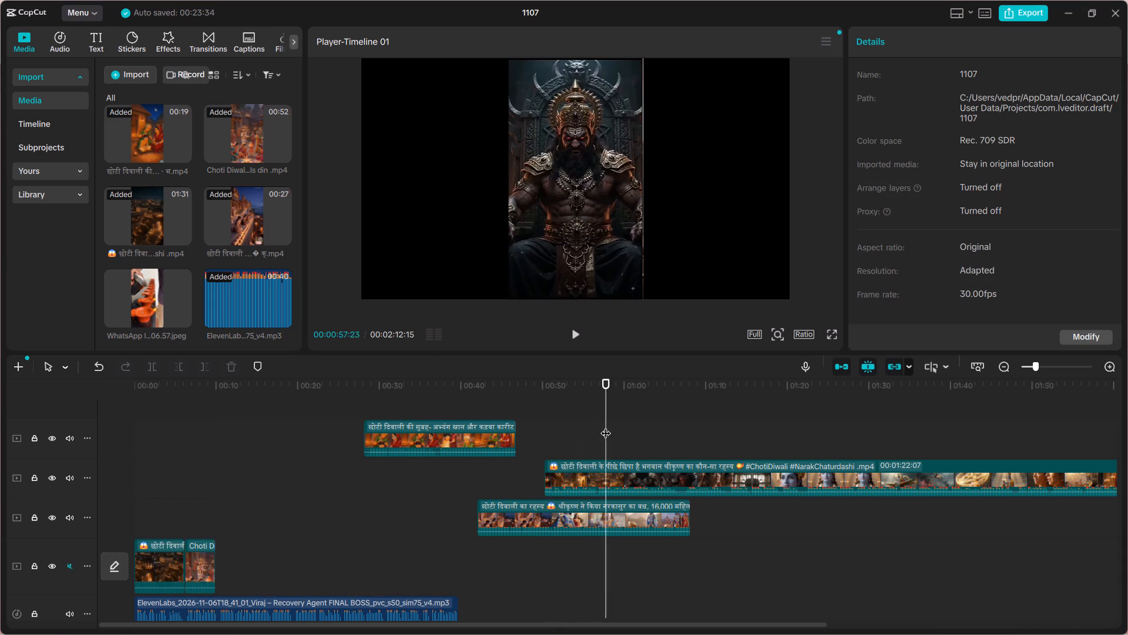
pyautogui.moveTo(511, 509); pyautogui.dragTo(488, 546)
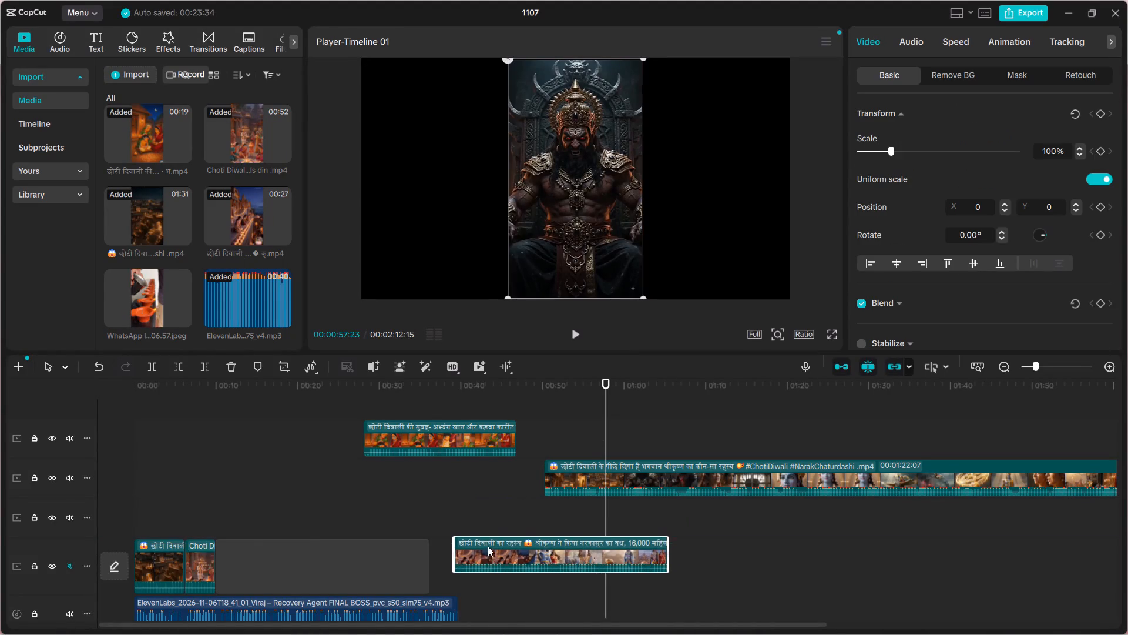
# Scrub and play the newly placed 27-second clip against the voiceover from 00:00:09:29 to 00:00:15:24.
pyautogui.click(236, 469)
pyautogui.moveTo(236, 469); pyautogui.dragTo(221, 469)
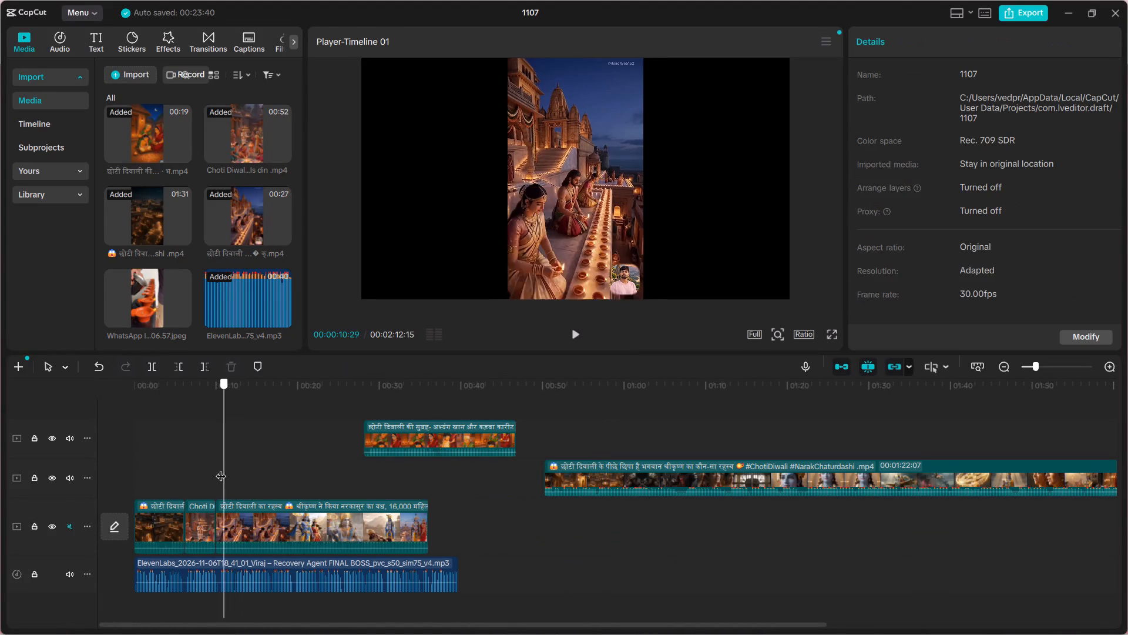
pyautogui.moveTo(221, 469); pyautogui.dragTo(253, 464)
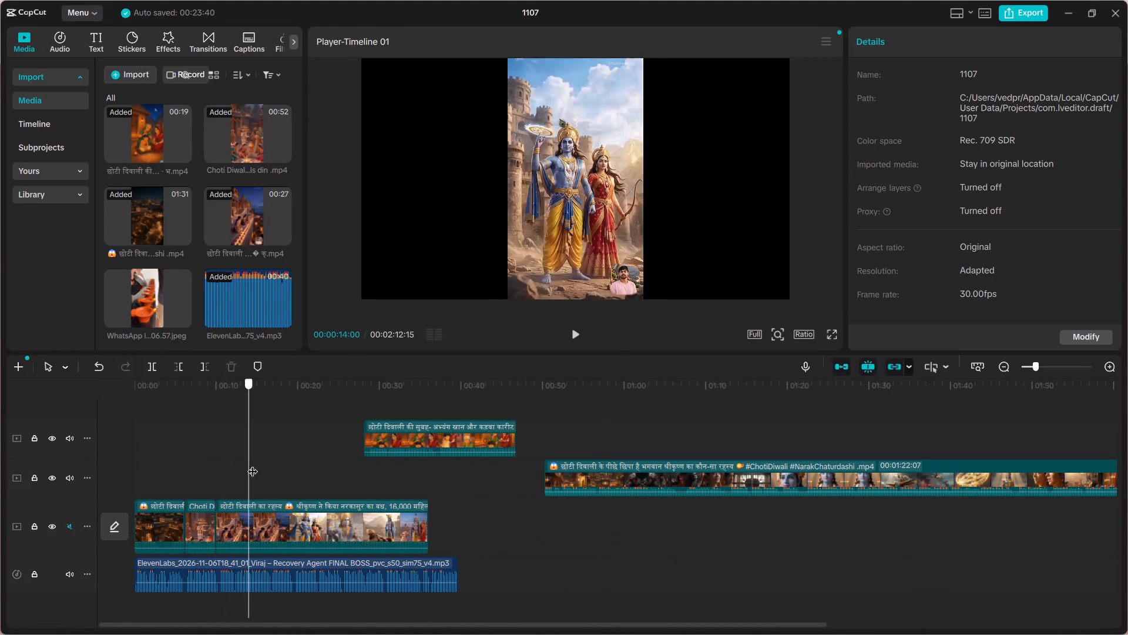
pyautogui.moveTo(253, 464); pyautogui.dragTo(219, 464)
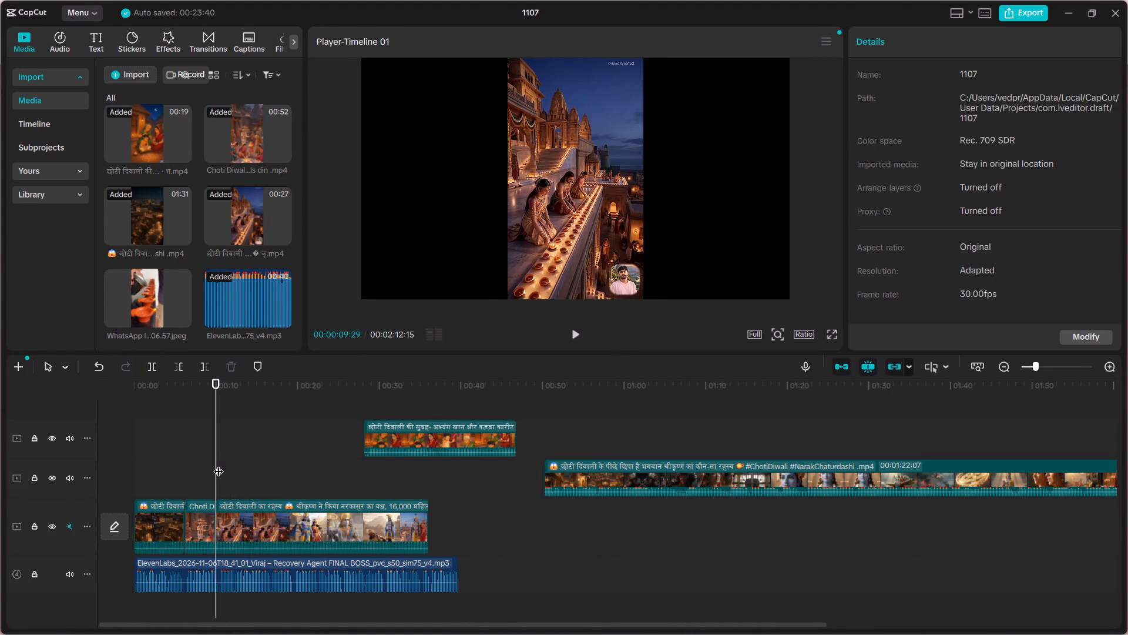
pyautogui.click(573, 335)
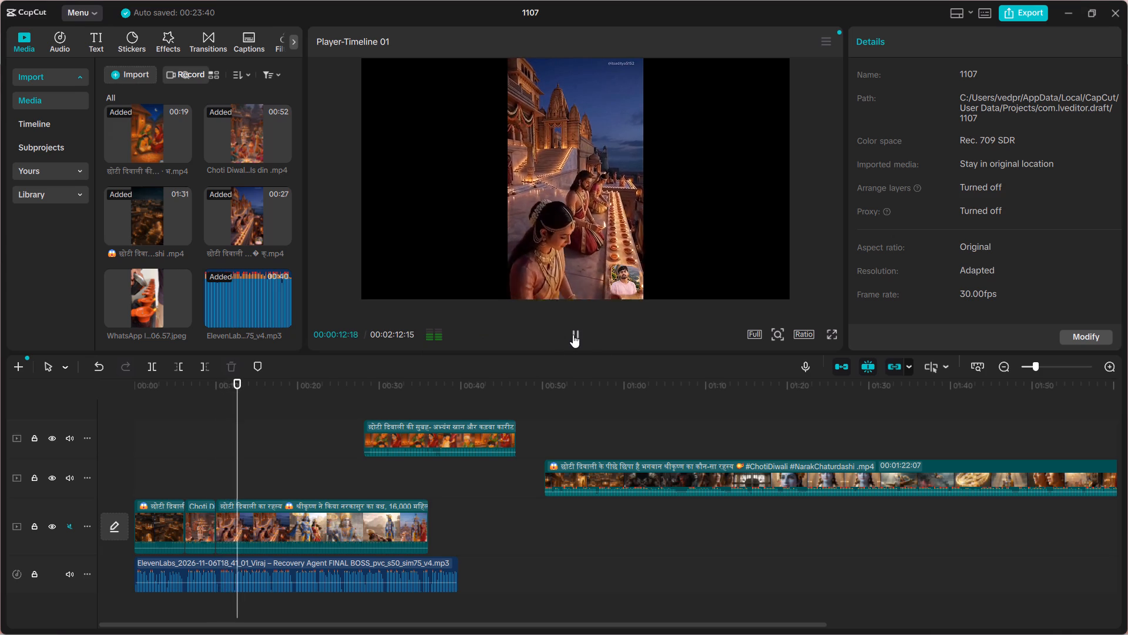
pyautogui.click(573, 335)
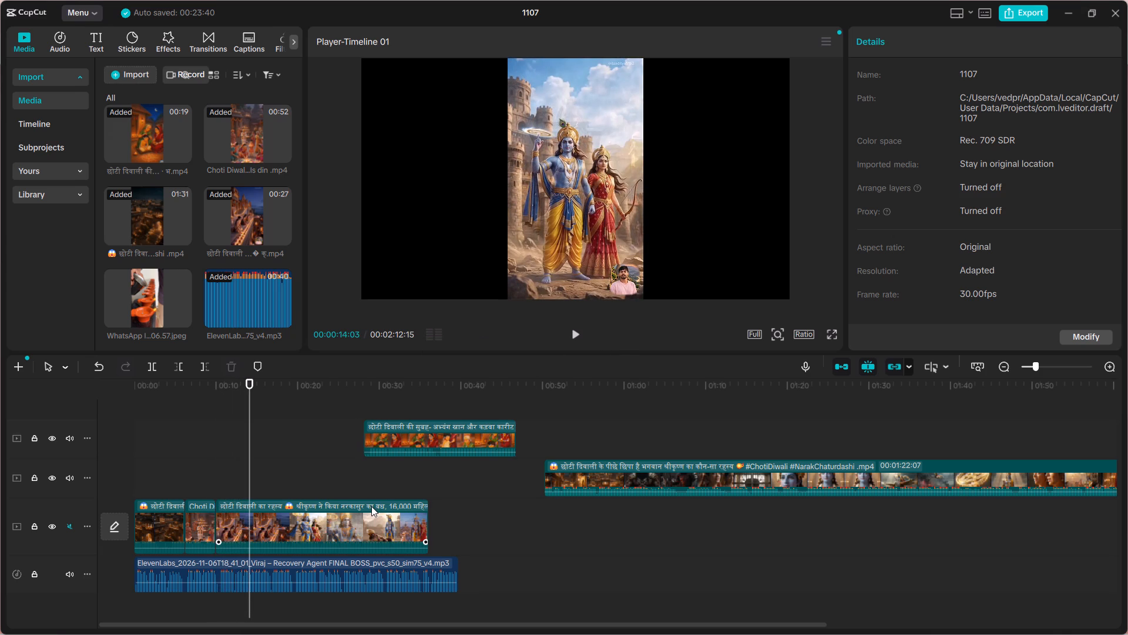
pyautogui.click(577, 340)
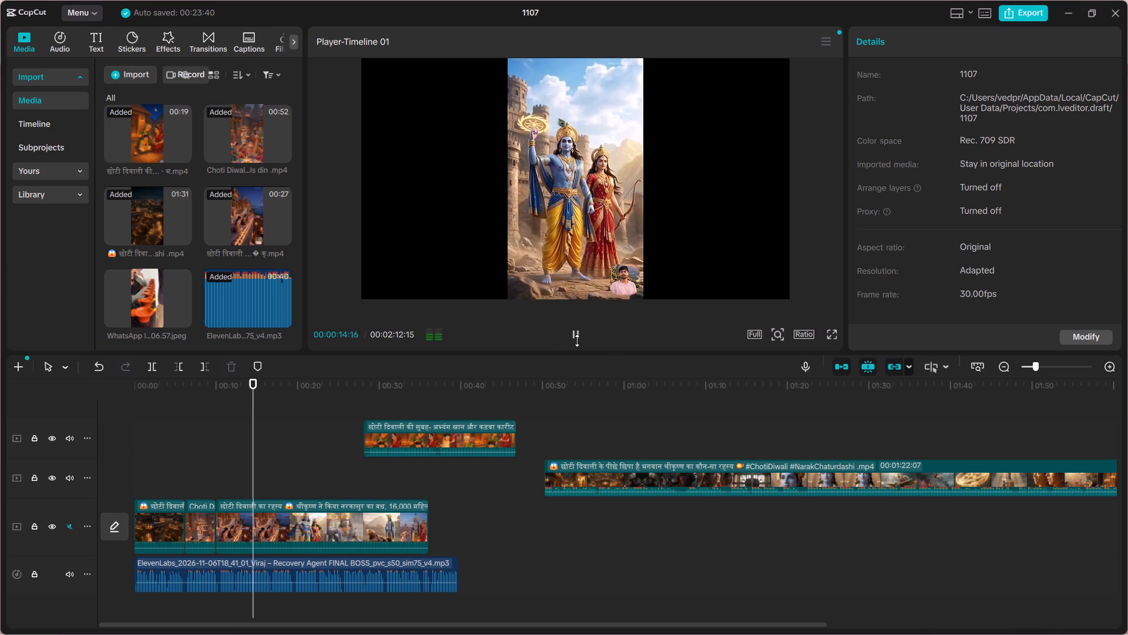
pyautogui.click(577, 340)
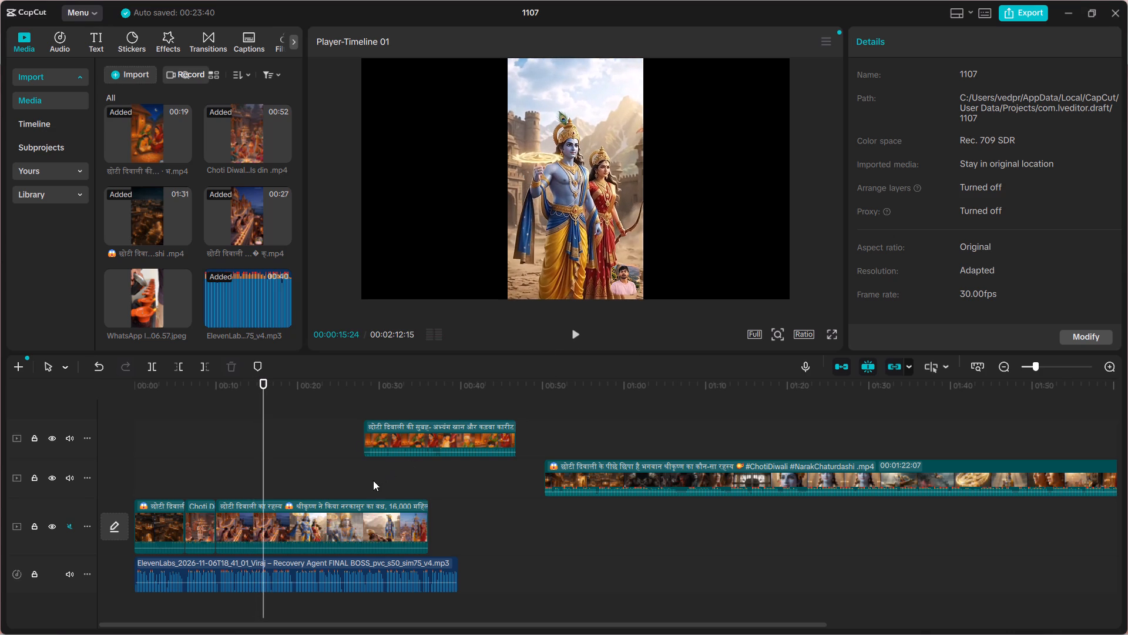
# Trim about 4 seconds off the start of the 27-second clip on the main track and play the cut from 00:00:09:29.
pyautogui.click(348, 502)
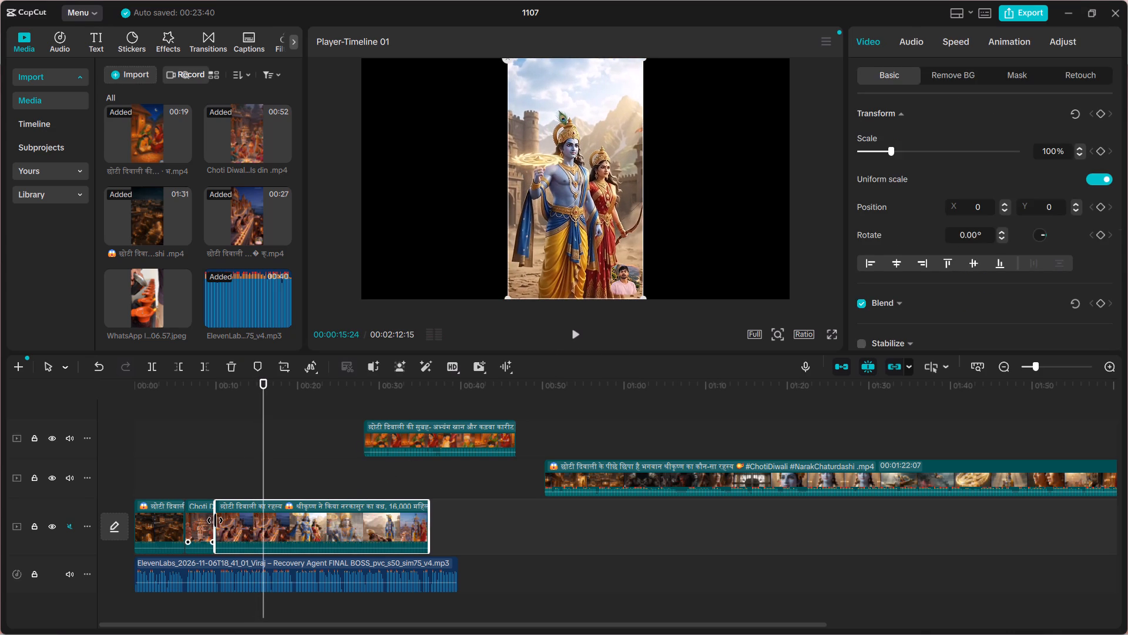
pyautogui.moveTo(215, 520); pyautogui.dragTo(234, 520)
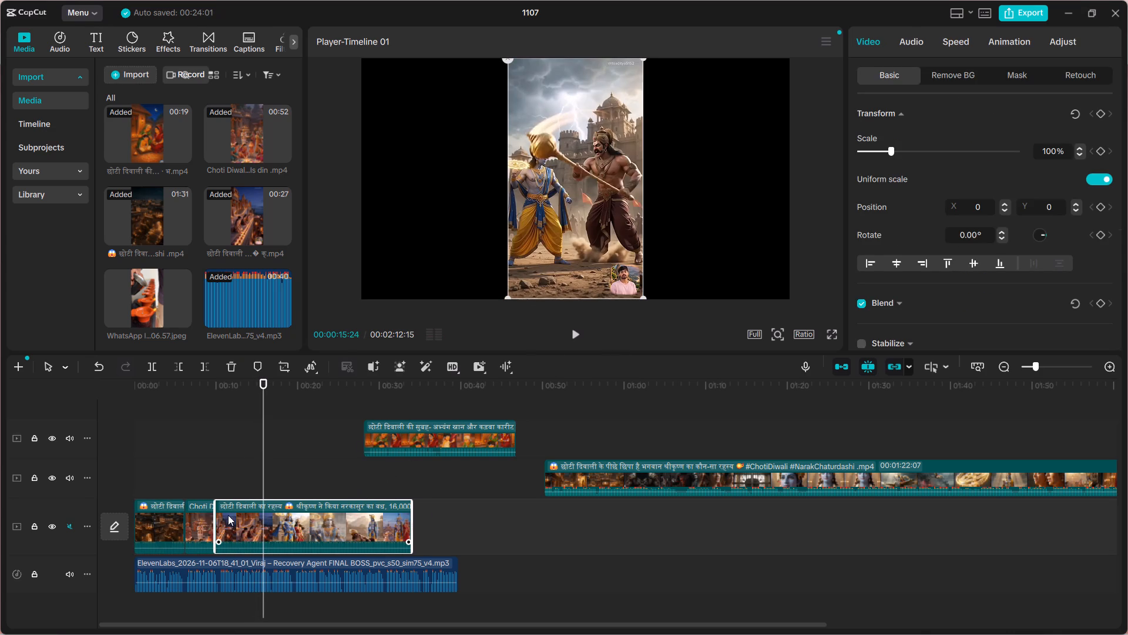
pyautogui.moveTo(216, 503); pyautogui.dragTo(210, 513)
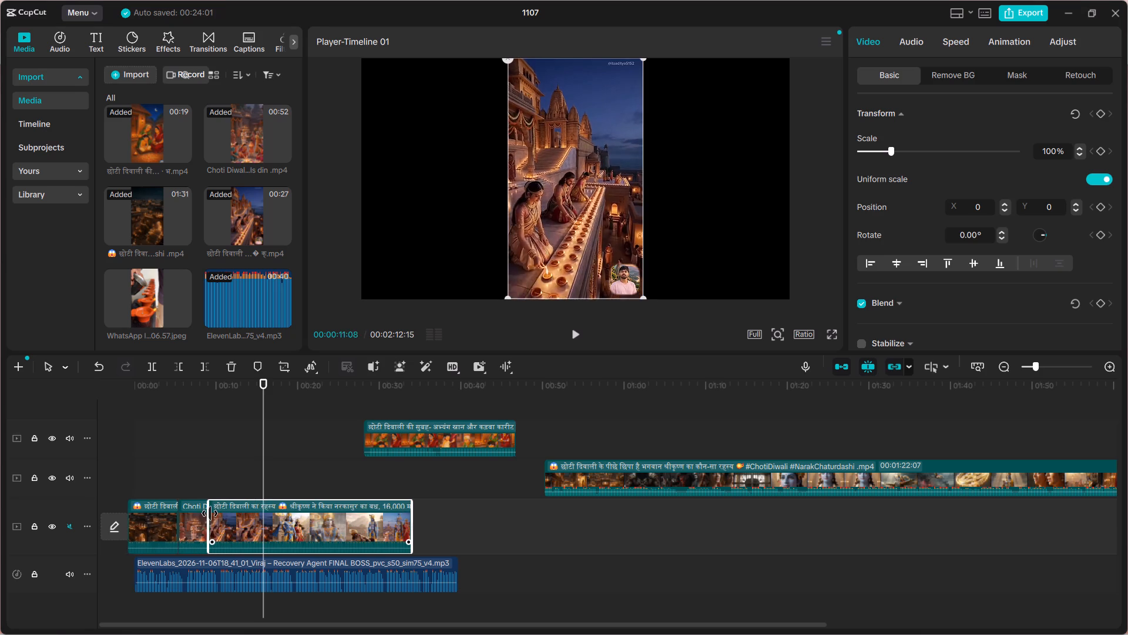
pyautogui.moveTo(210, 513); pyautogui.dragTo(228, 517)
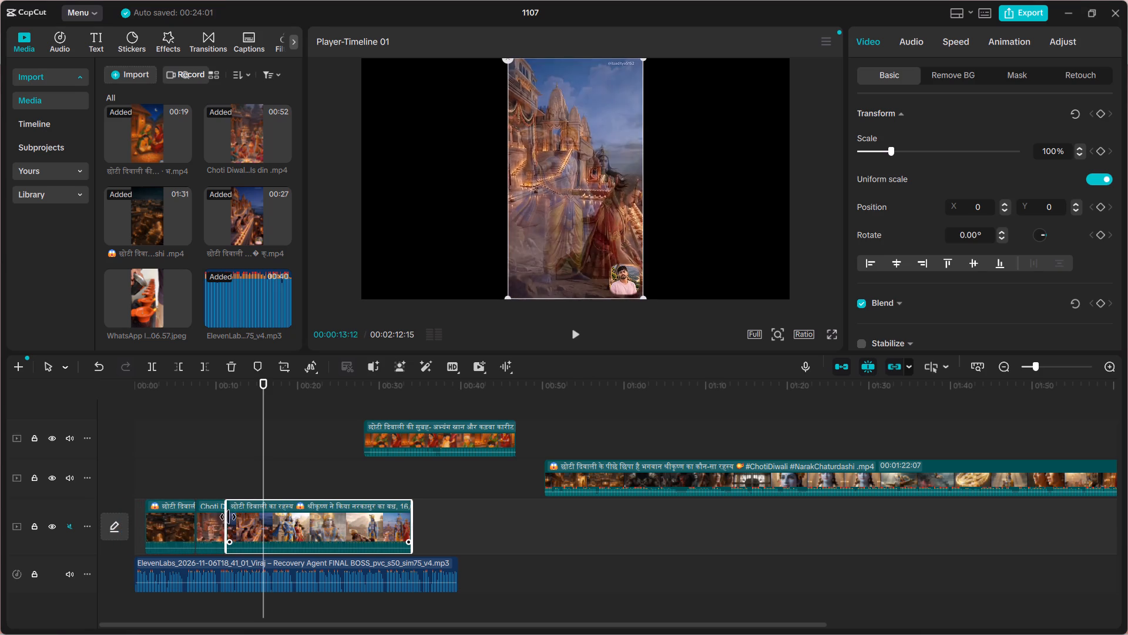
pyautogui.moveTo(228, 517); pyautogui.dragTo(229, 517)
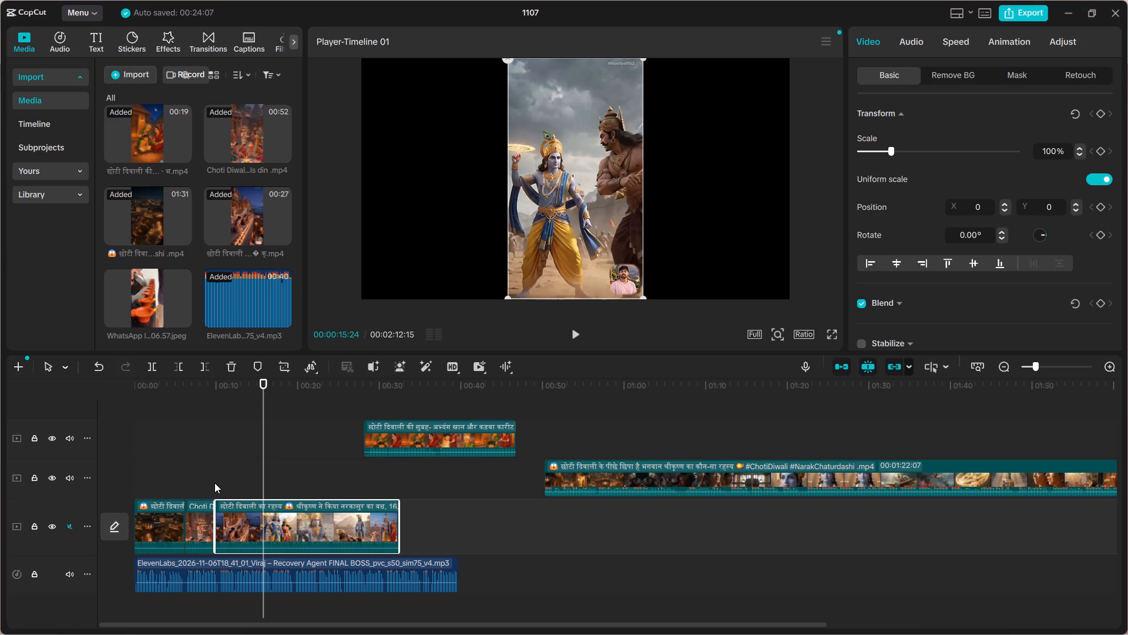
pyautogui.click(214, 483)
pyautogui.click(569, 335)
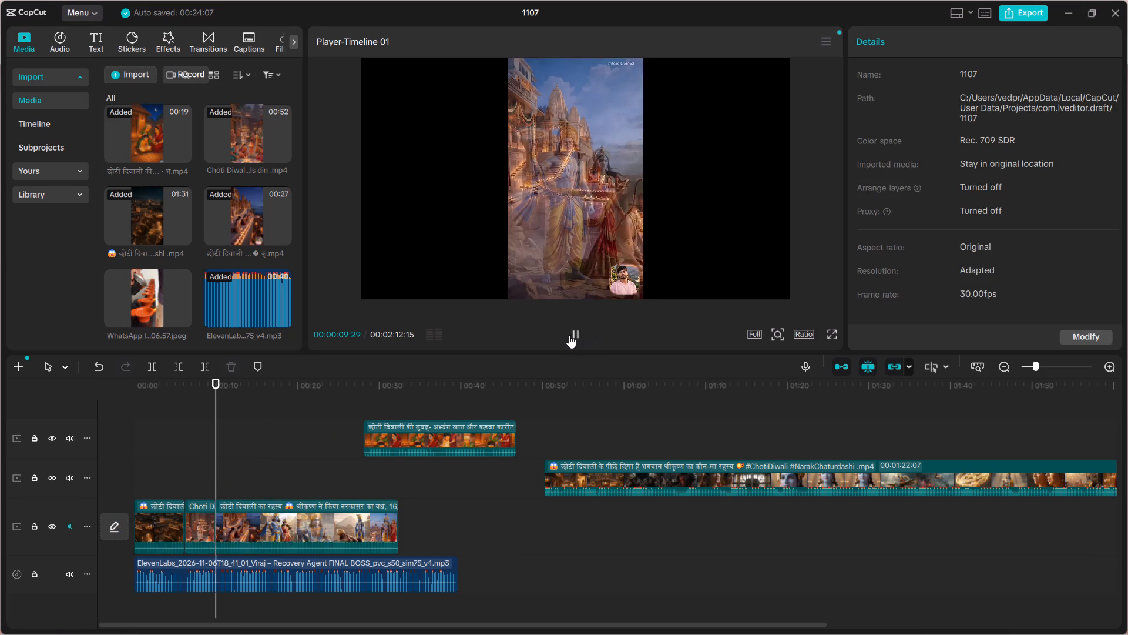
pyautogui.click(569, 335)
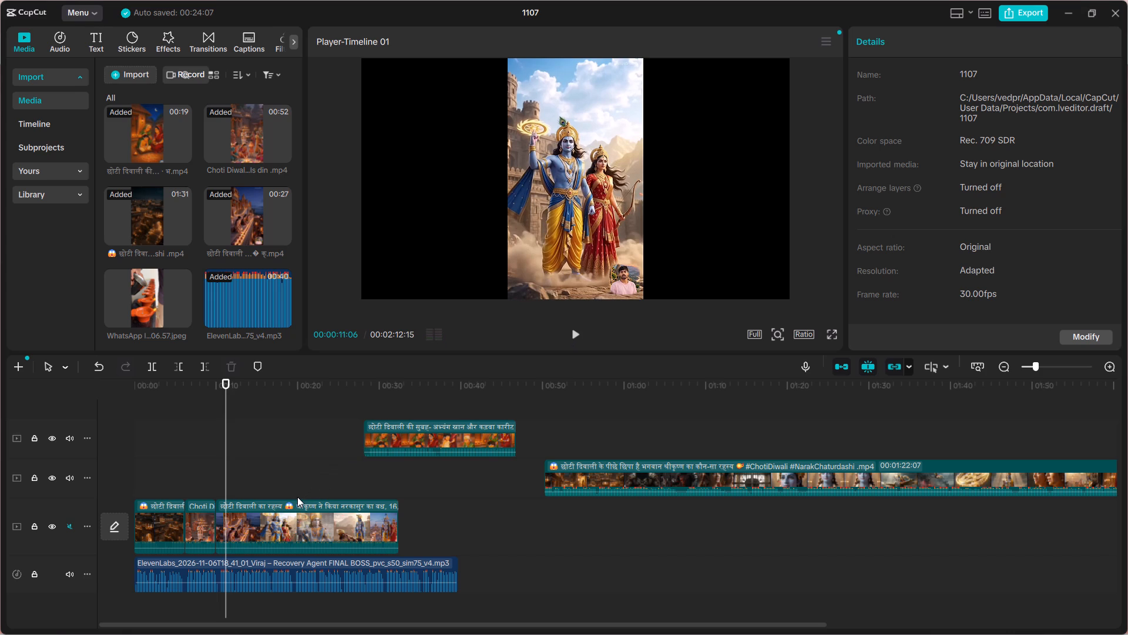
# Trim a further fraction of a second off the start of the same clip and replay the cut from 00:00:09:29.
pyautogui.click(297, 497)
pyautogui.click(231, 506)
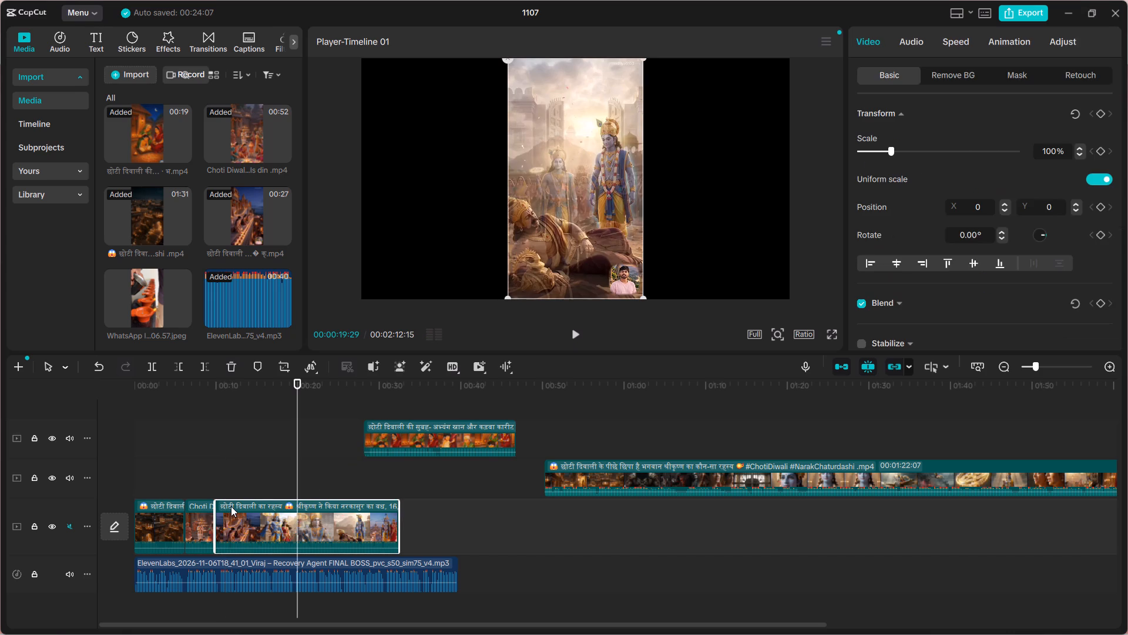
pyautogui.moveTo(217, 507); pyautogui.dragTo(222, 507)
pyautogui.click(214, 483)
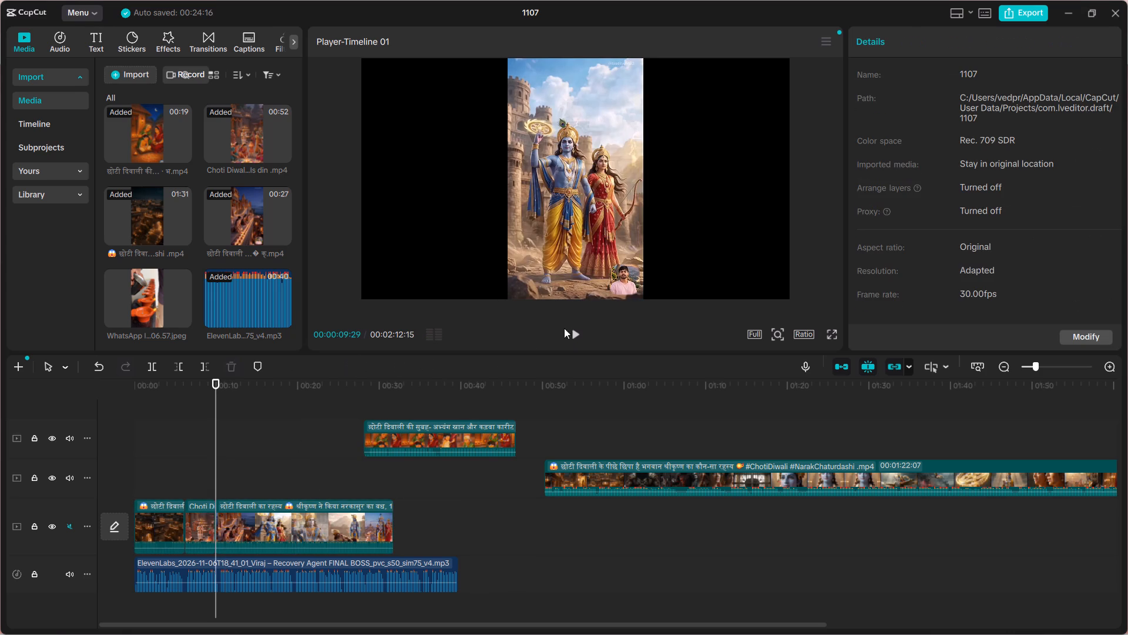
pyautogui.click(572, 328)
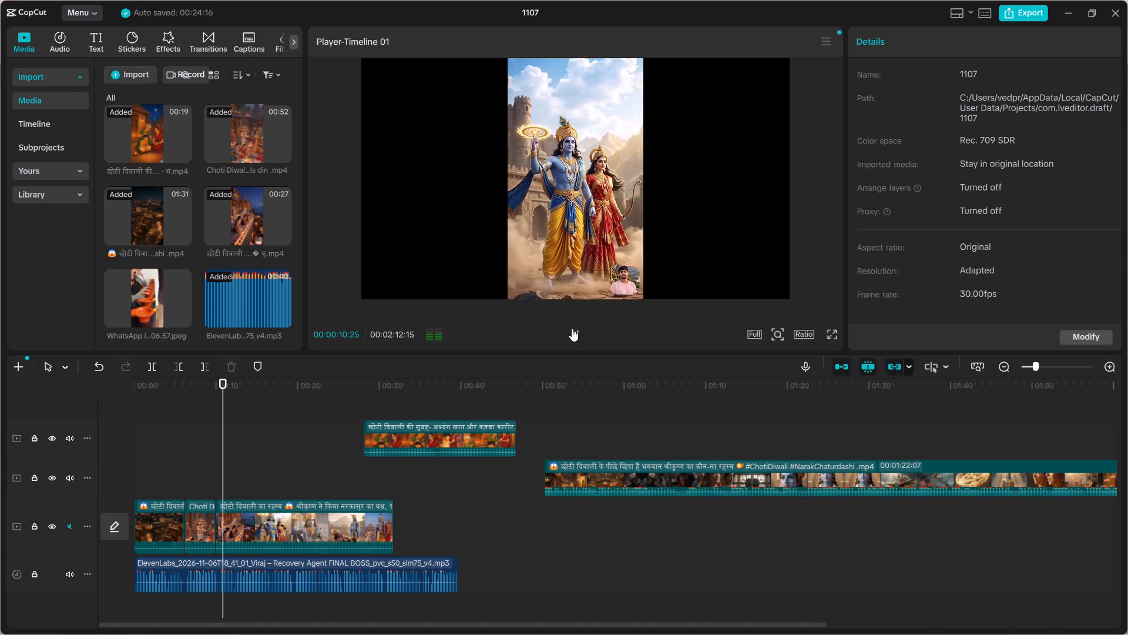
pyautogui.click(572, 328)
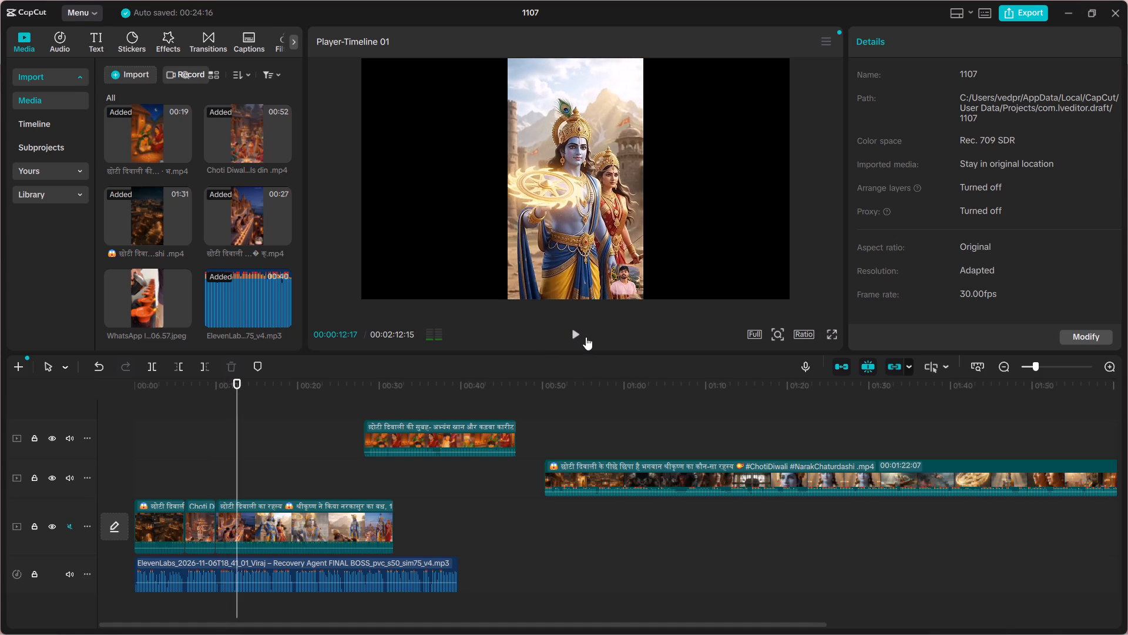
# Scale the trimmed 27-second clip on the main track up to 145%.
pyautogui.click(361, 503)
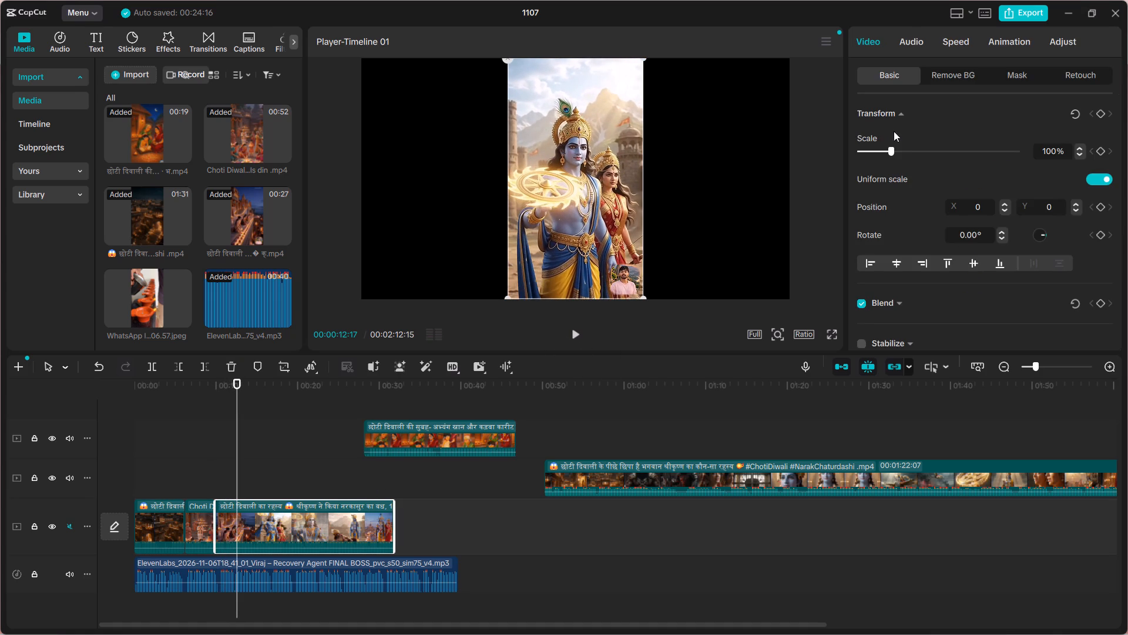
pyautogui.moveTo(893, 152); pyautogui.dragTo(902, 152)
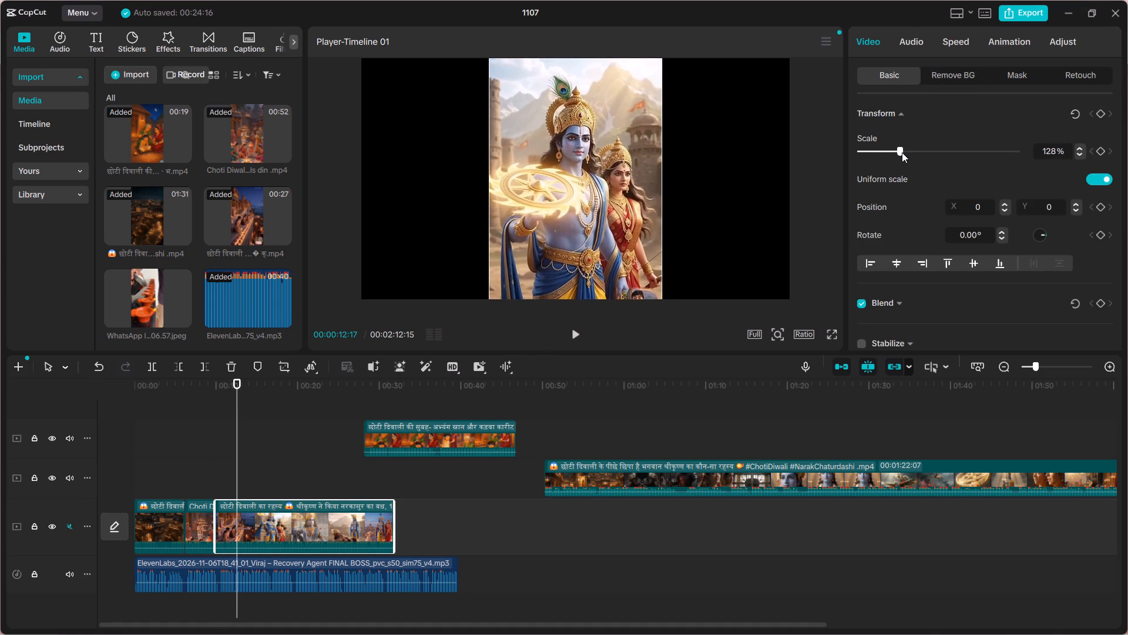
pyautogui.moveTo(902, 152); pyautogui.dragTo(907, 152)
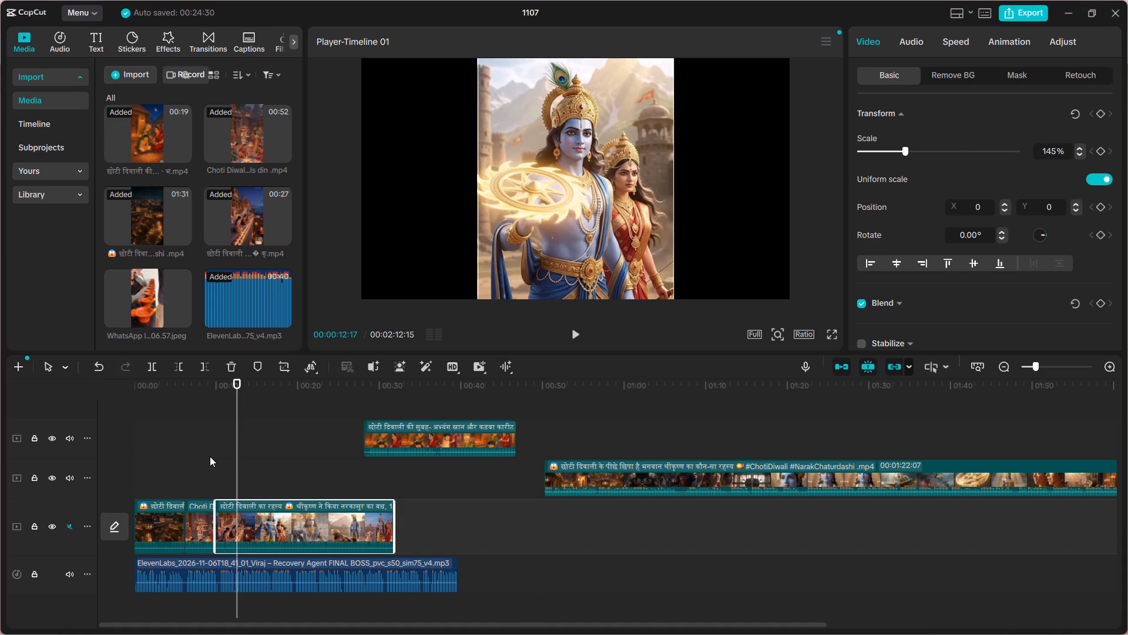
# Play the enlarged clip against the voiceover in short stretches up to 00:00:23:22 to examine how the scenes match the narration.
pyautogui.click(210, 456)
pyautogui.click(573, 337)
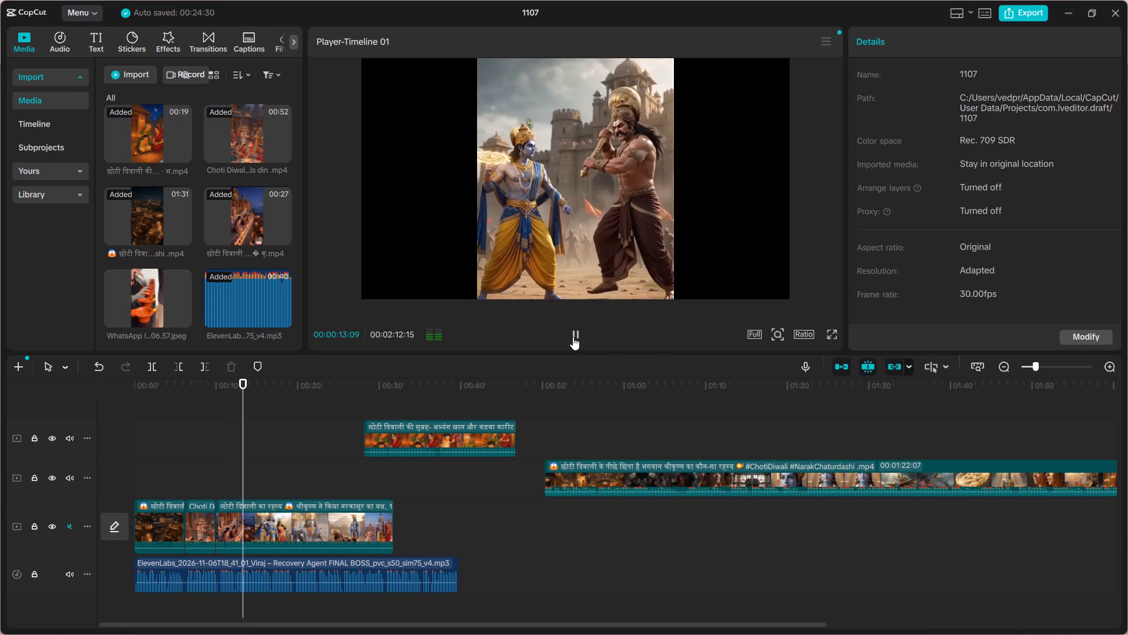
pyautogui.click(573, 337)
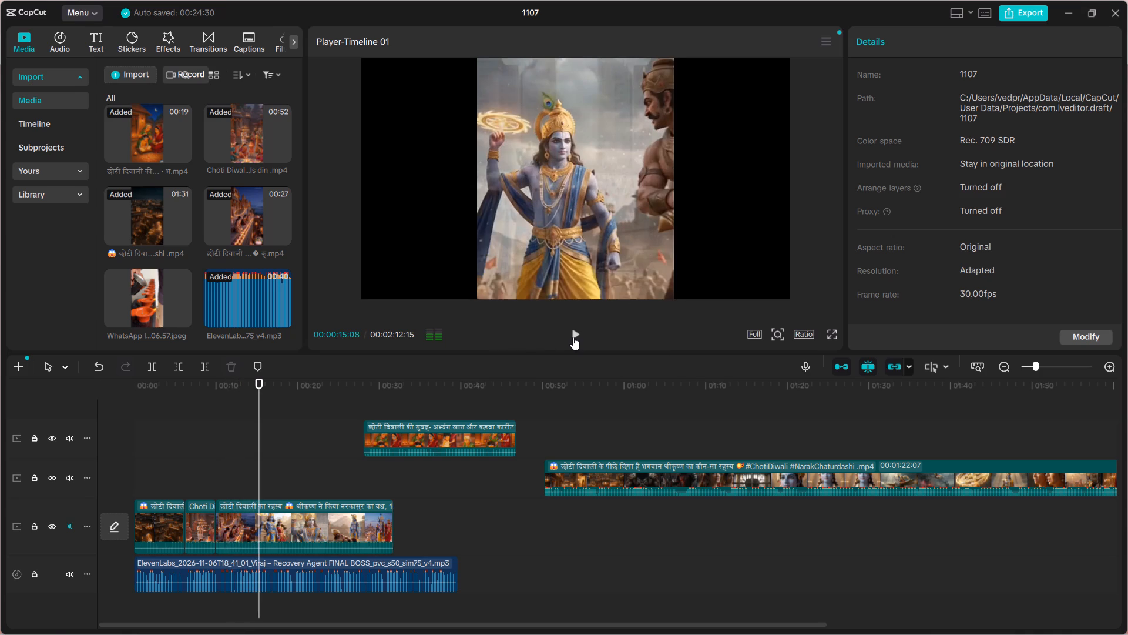
pyautogui.click(573, 337)
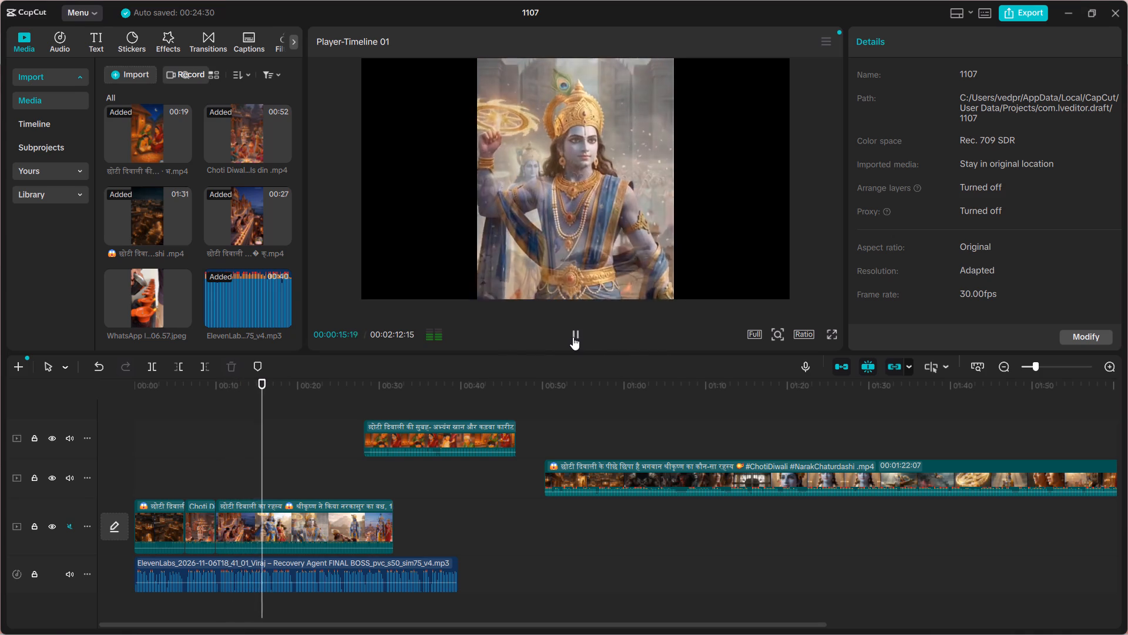
pyautogui.click(573, 337)
pyautogui.click(573, 337)
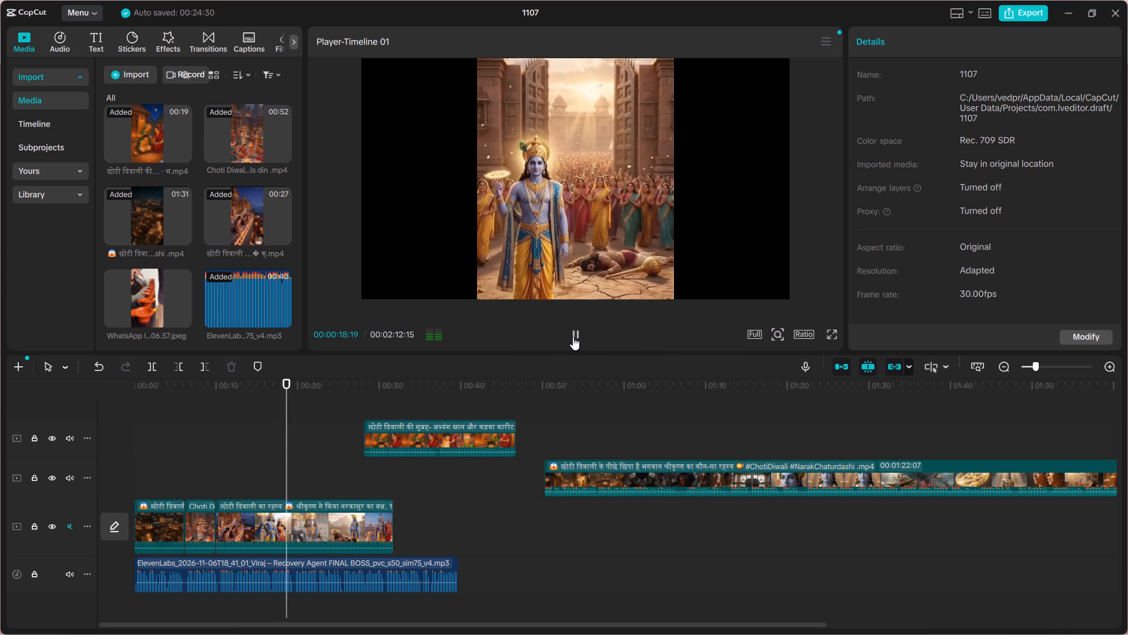
pyautogui.click(573, 337)
pyautogui.click(573, 337)
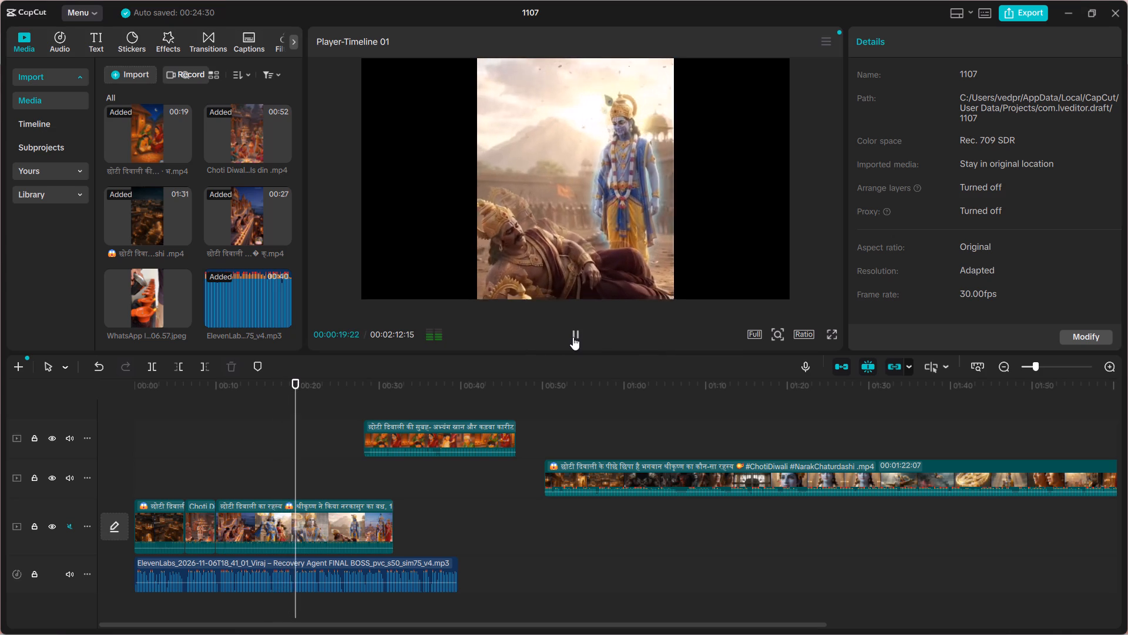
pyautogui.click(573, 337)
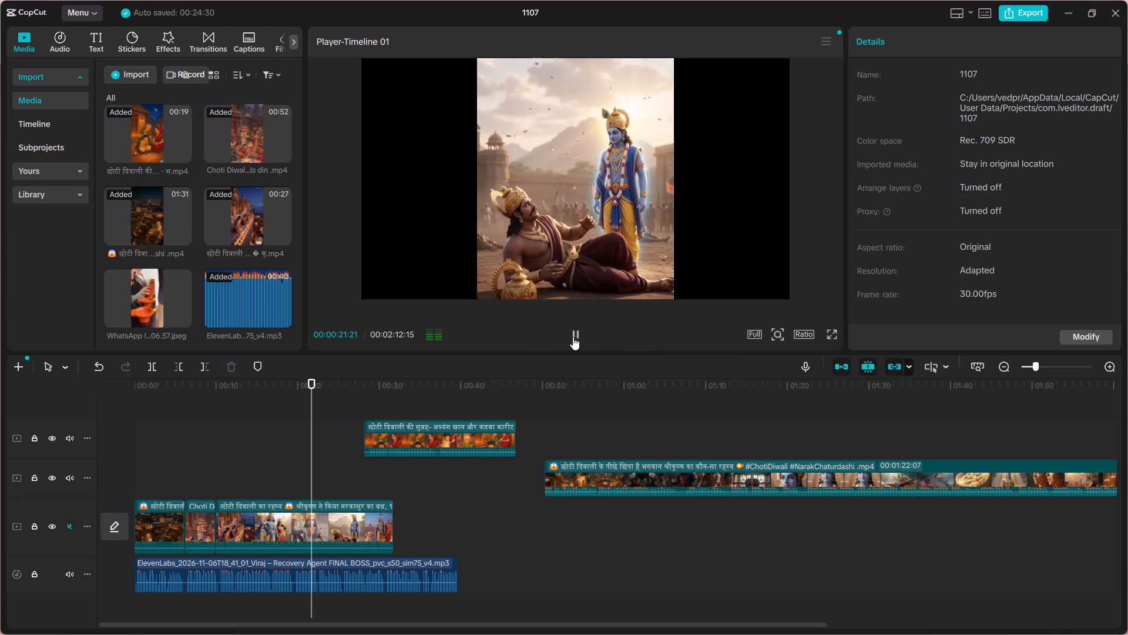
pyautogui.click(573, 337)
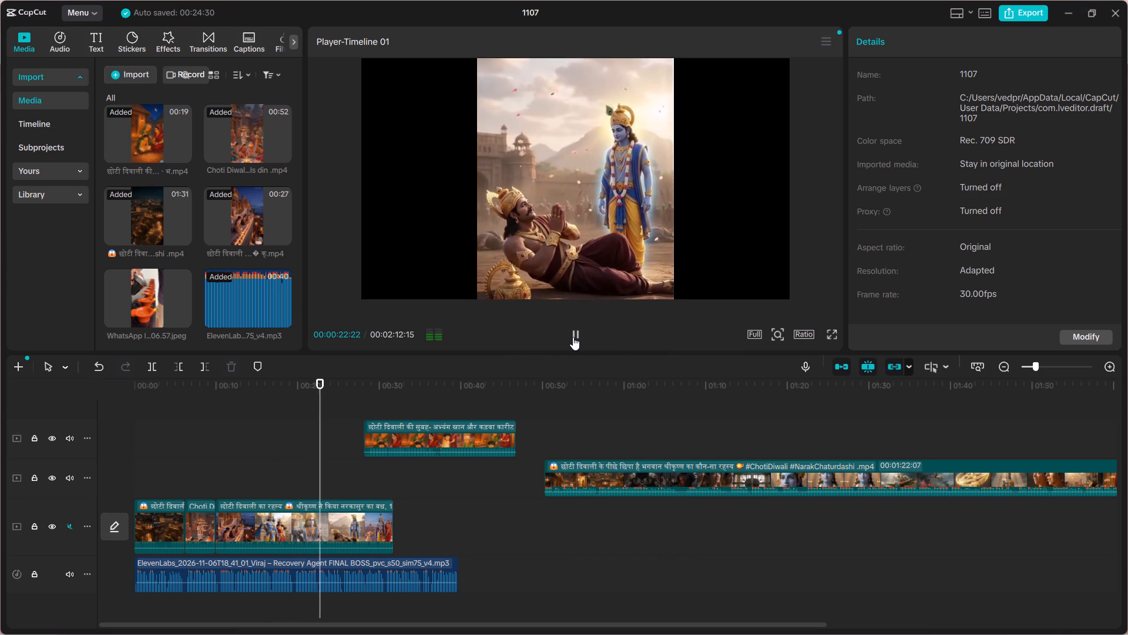
pyautogui.click(573, 337)
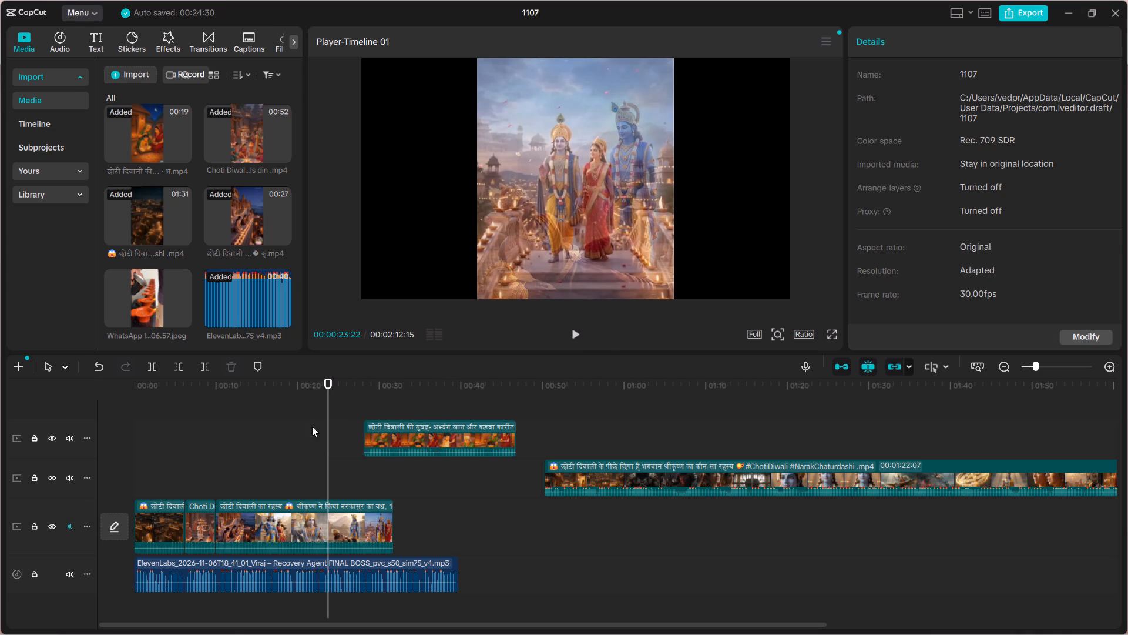
# Replay the gate scene around 00:00:16:11 to 00:00:19:16 and split the enlarged clip at 00:00:18:20.
pyautogui.click(284, 436)
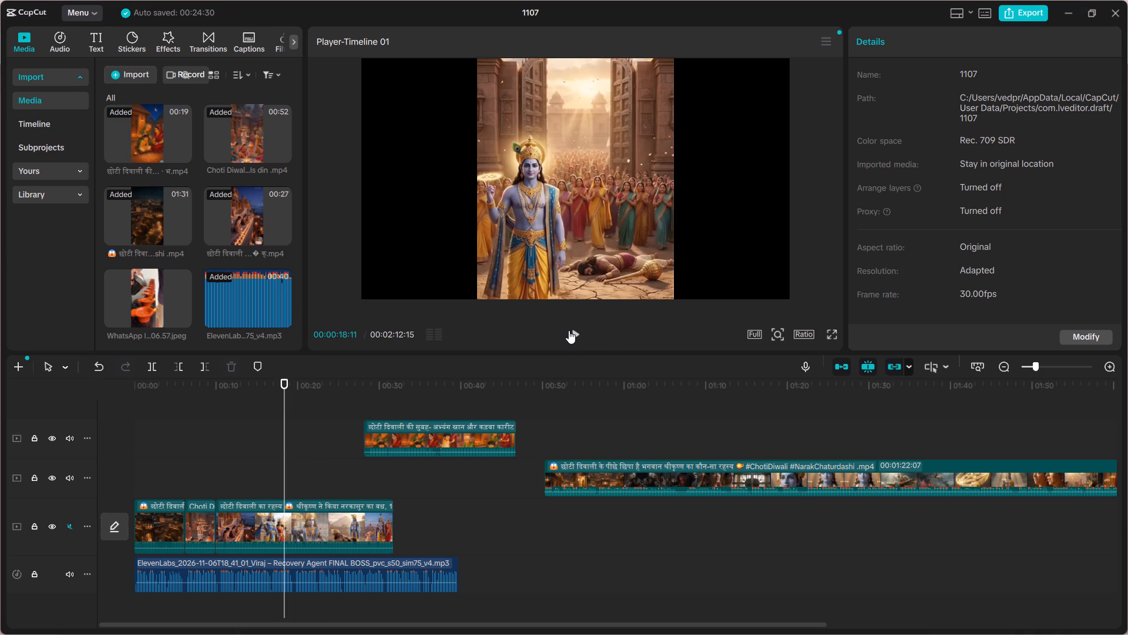
pyautogui.click(569, 330)
pyautogui.click(569, 330)
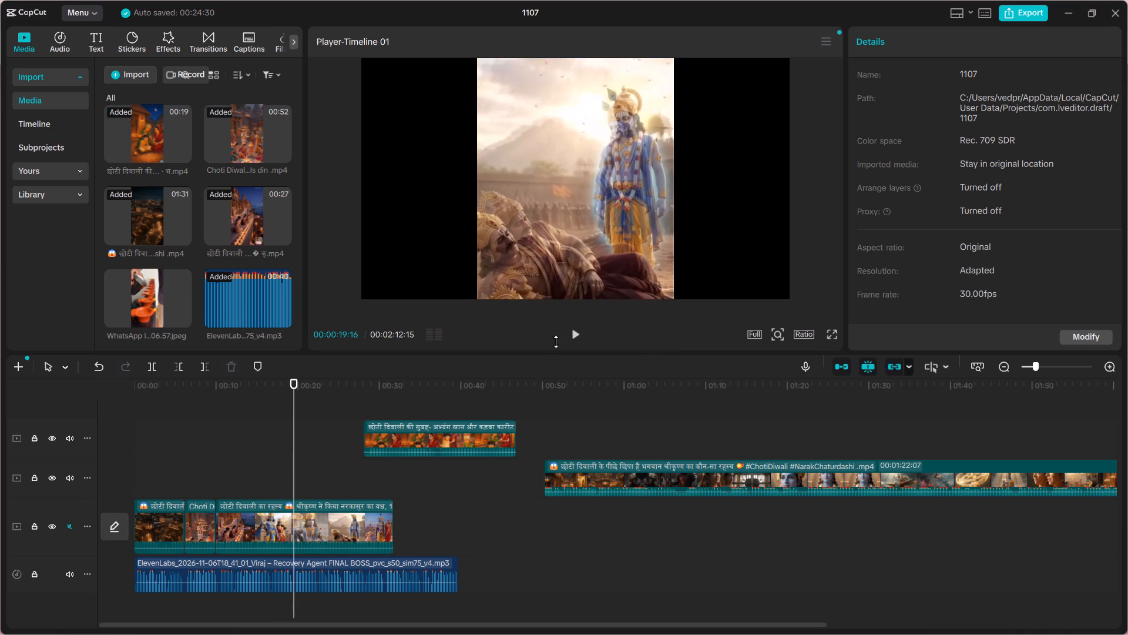
pyautogui.moveTo(293, 468); pyautogui.dragTo(268, 471)
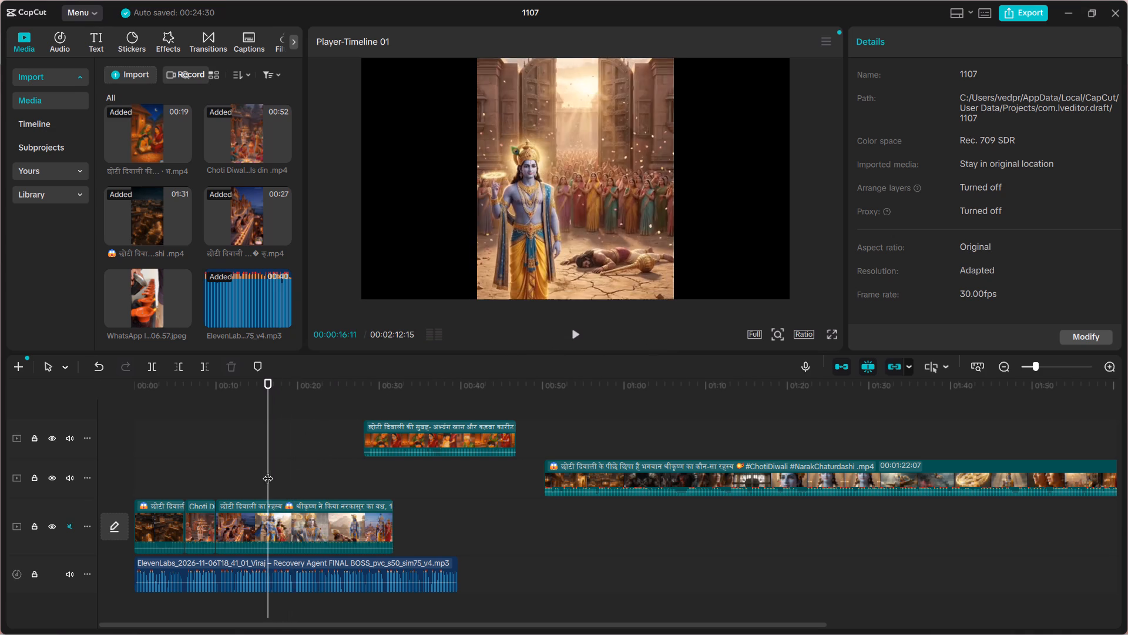
pyautogui.click(576, 339)
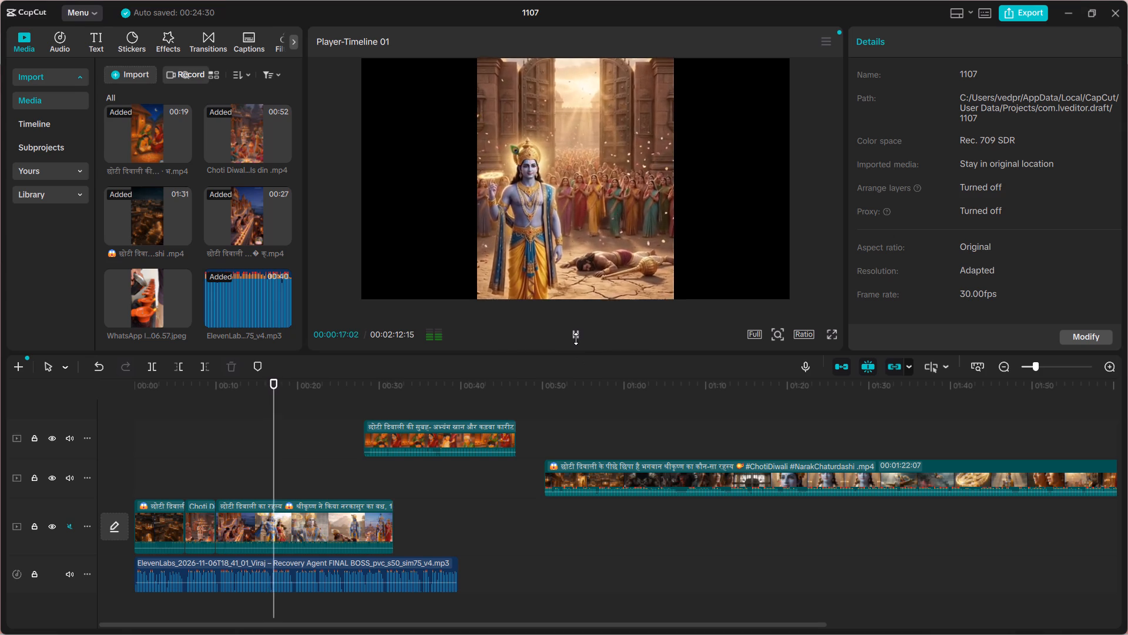
pyautogui.click(576, 339)
pyautogui.click(576, 339)
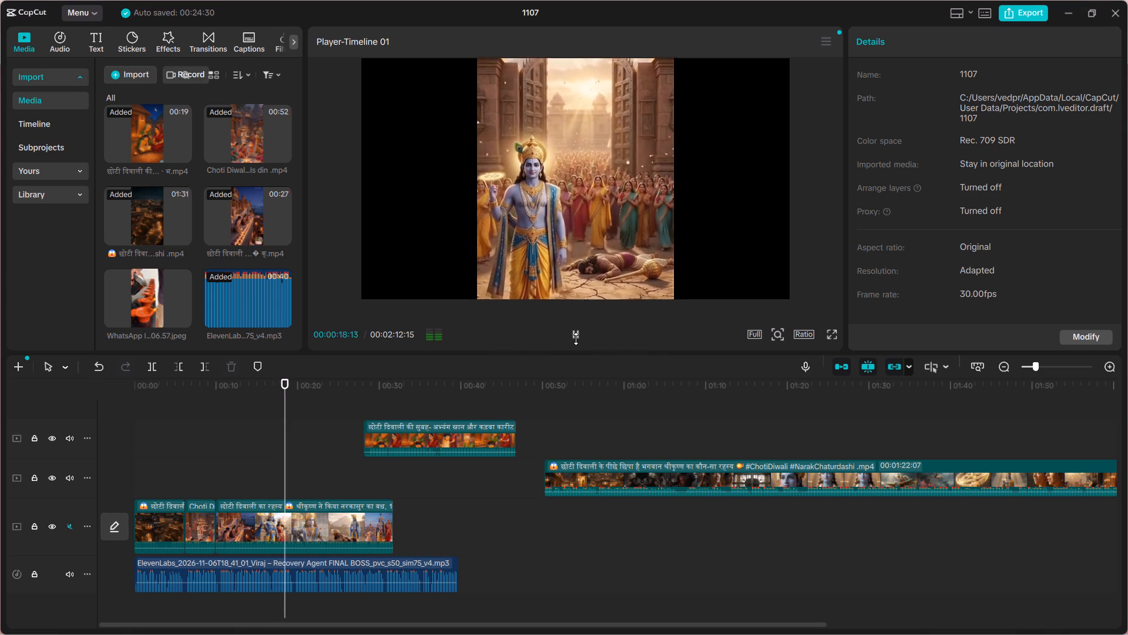
pyautogui.click(576, 339)
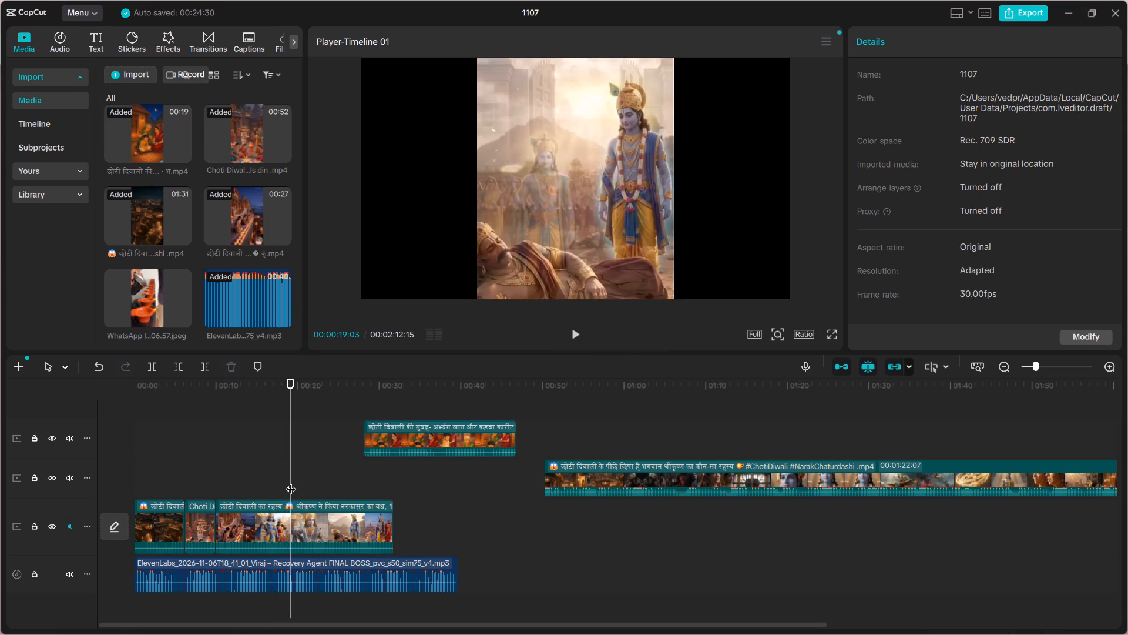
pyautogui.click(291, 482)
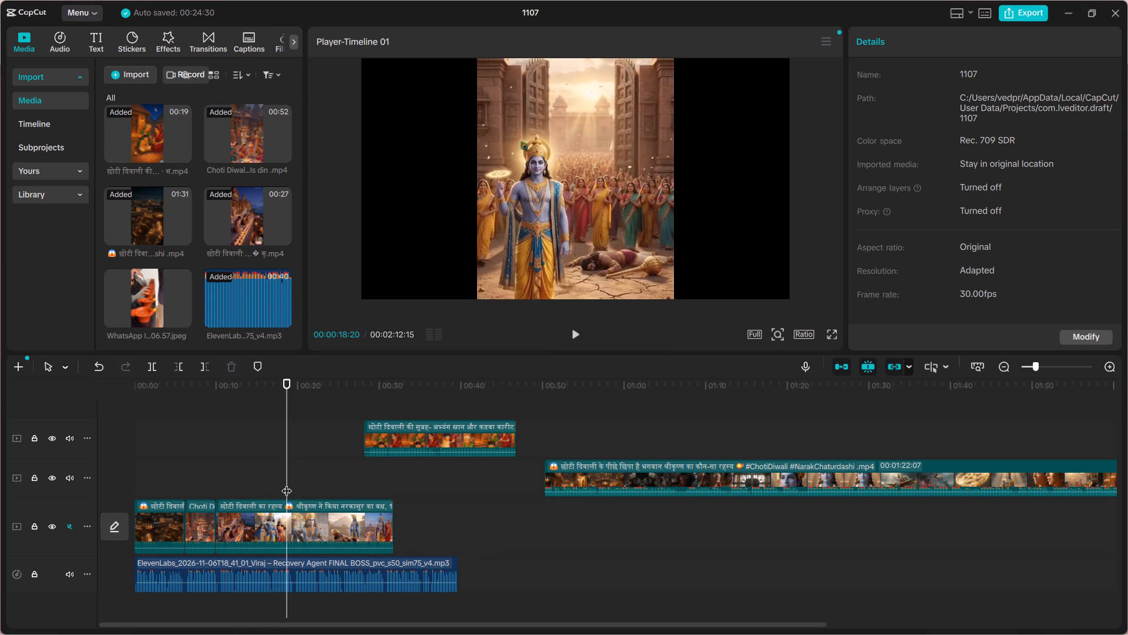
pyautogui.click(304, 516)
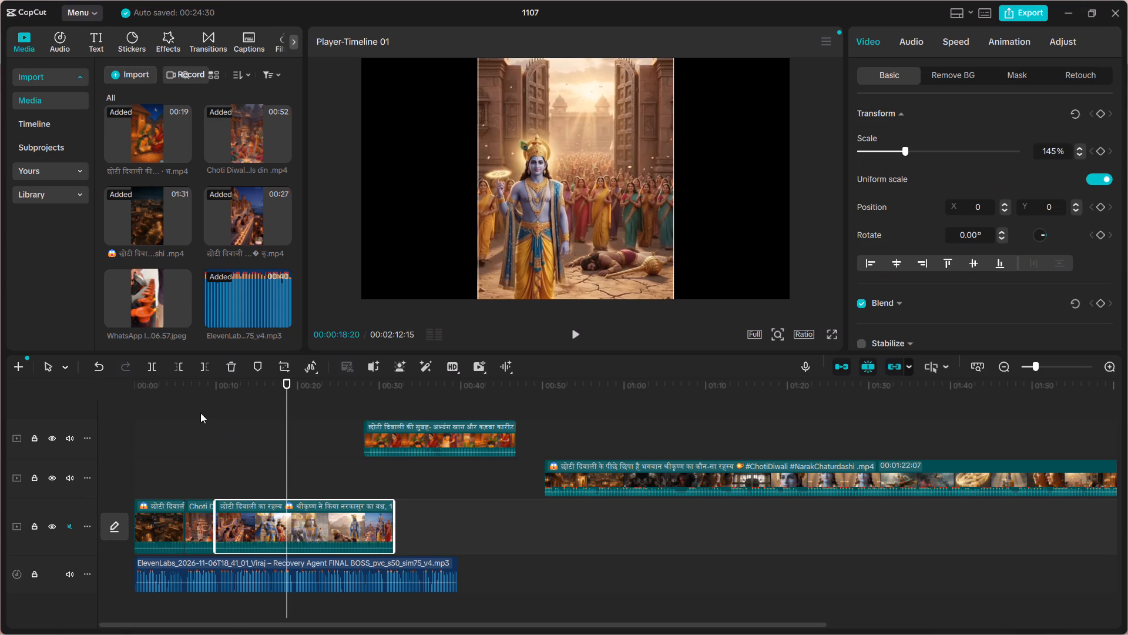
pyautogui.click(155, 373)
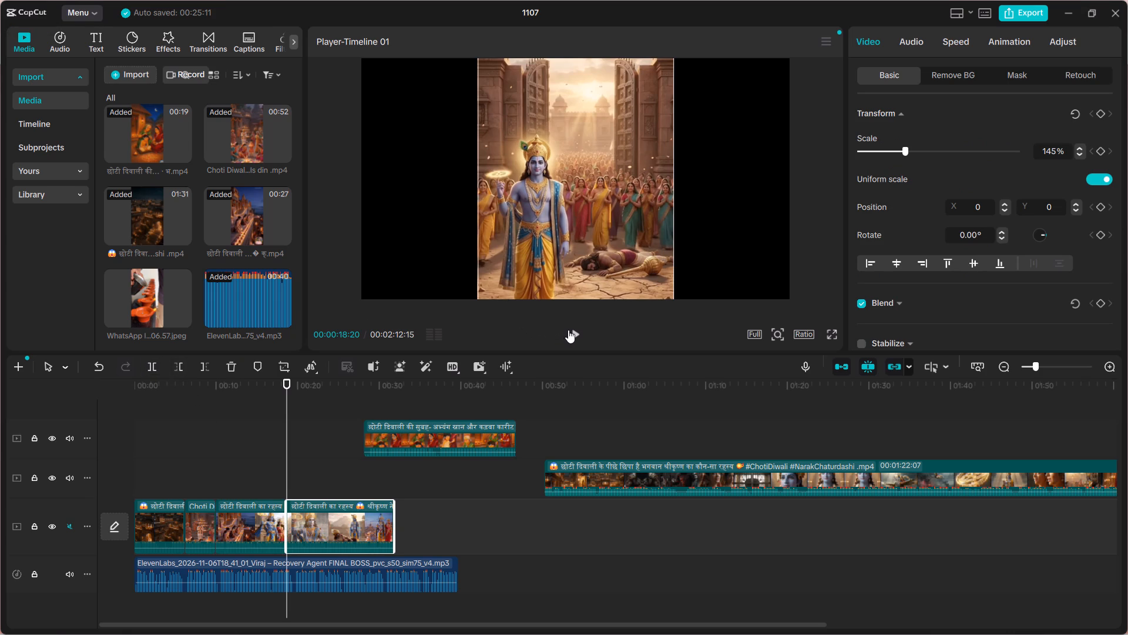
# Play the split-off clip against the voiceover from 00:00:18:20 and trim its start up to the scene at 00:00:24:05.
pyautogui.click(569, 330)
pyautogui.click(569, 330)
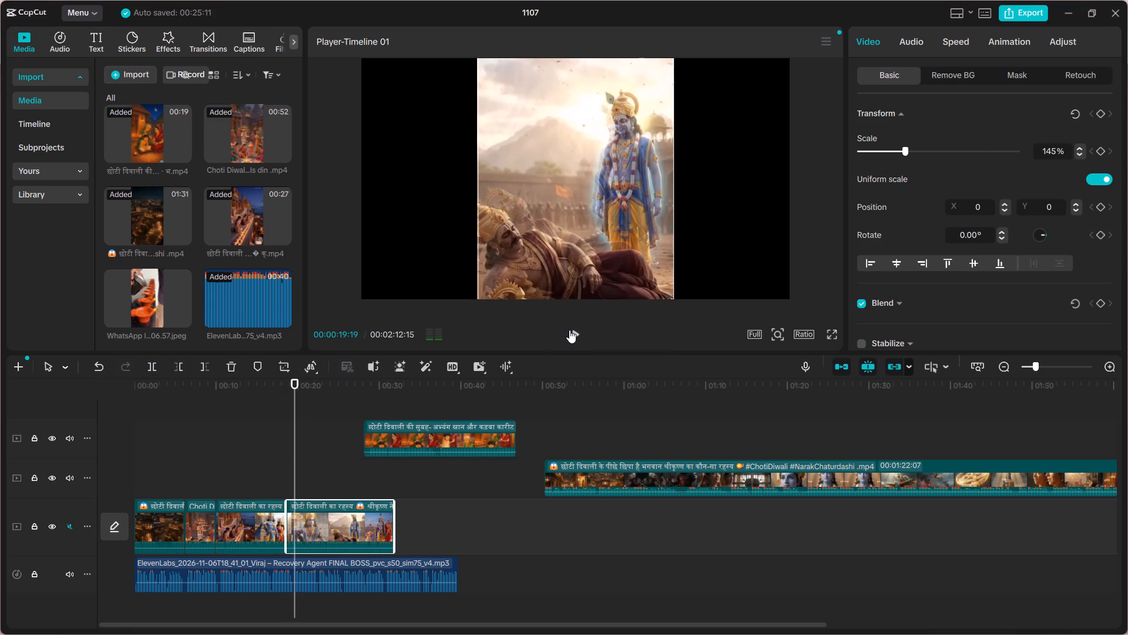
pyautogui.click(569, 330)
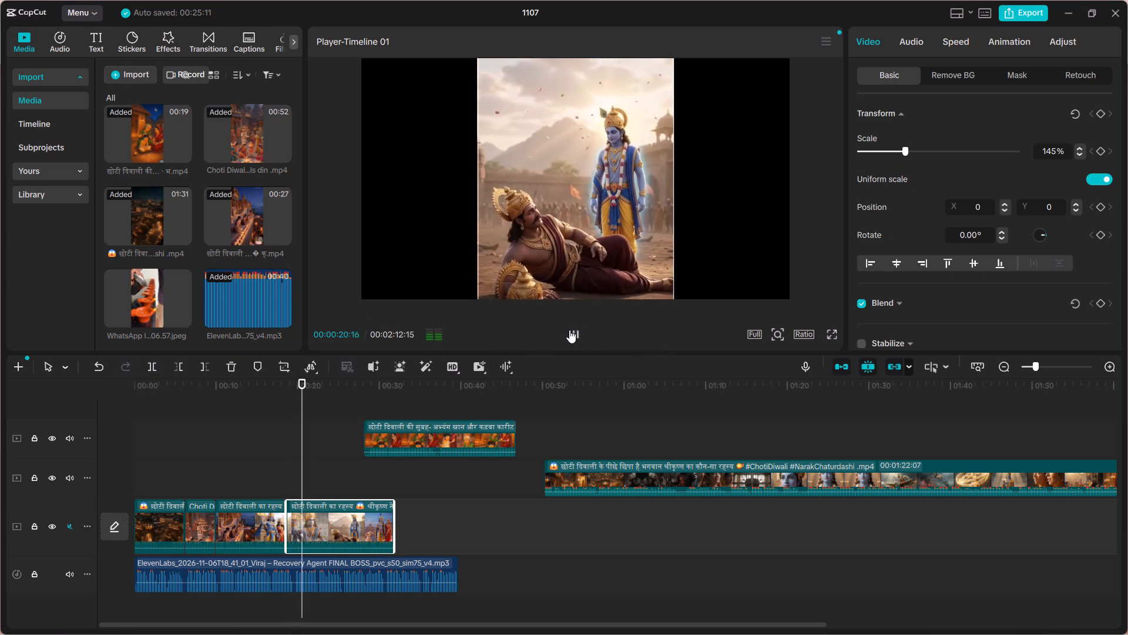
pyautogui.click(569, 330)
pyautogui.click(569, 330)
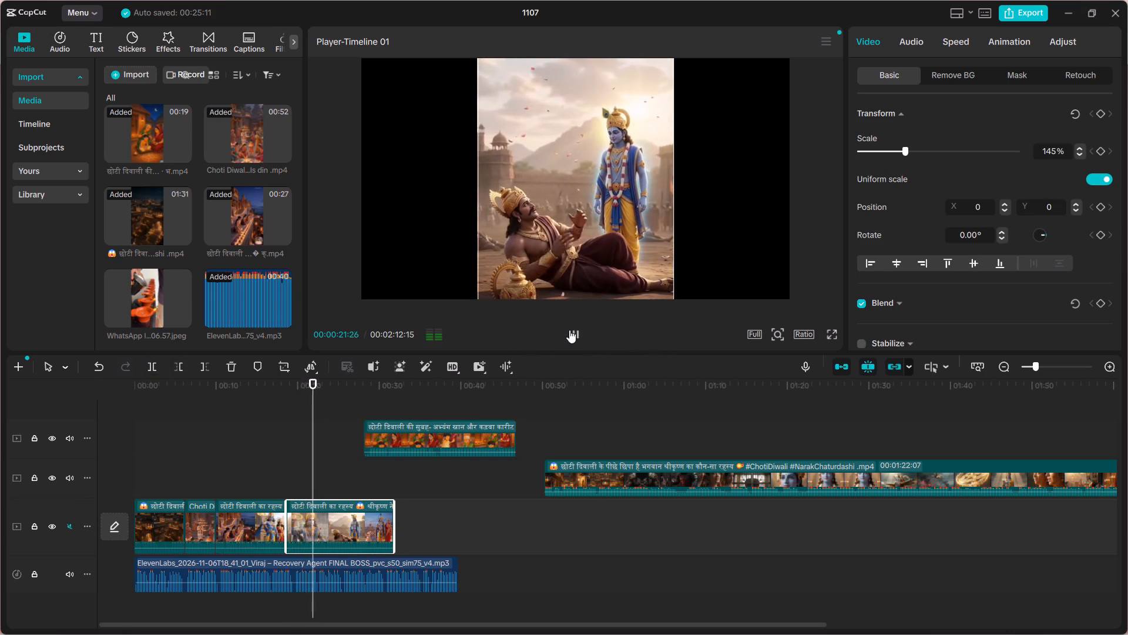
pyautogui.click(569, 330)
pyautogui.click(569, 330)
pyautogui.click(569, 330)
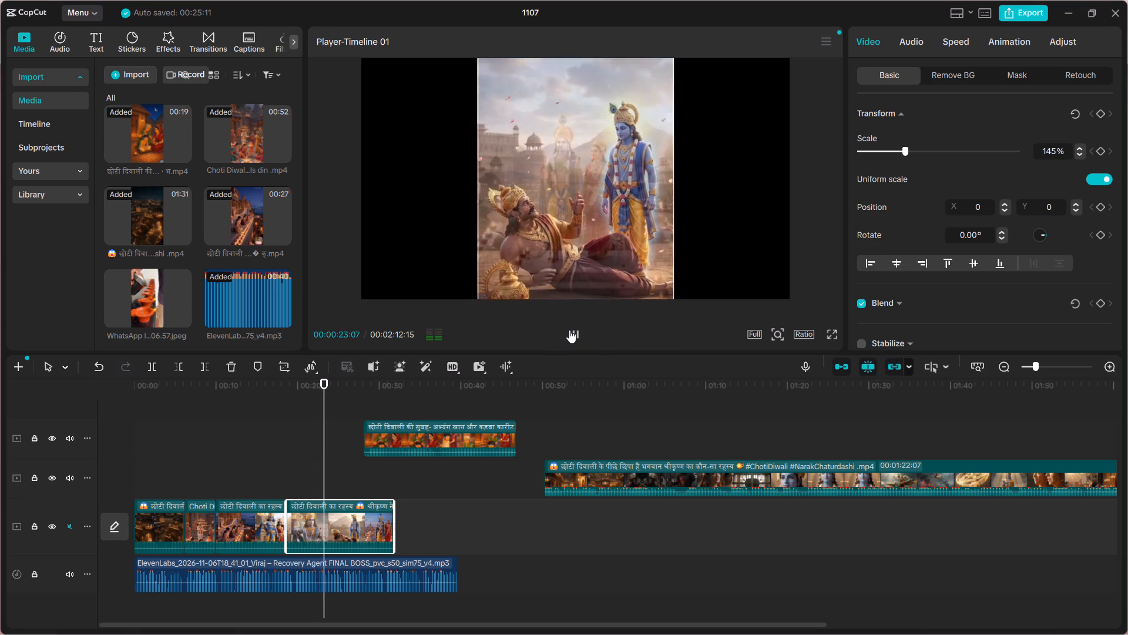
pyautogui.click(569, 330)
pyautogui.click(569, 330)
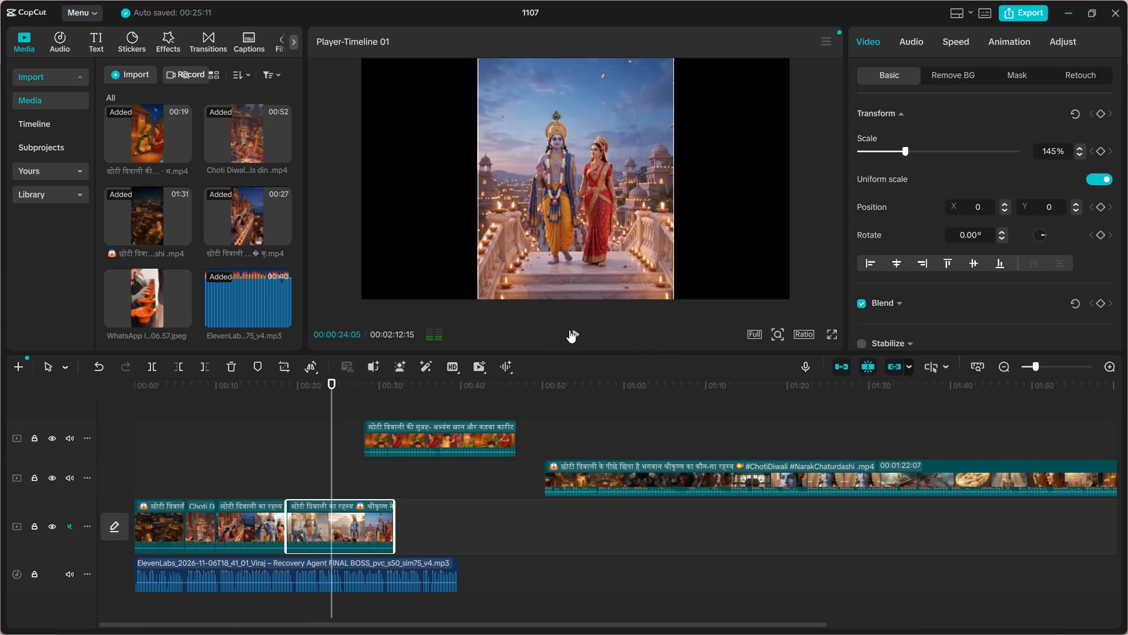
pyautogui.moveTo(288, 504); pyautogui.dragTo(329, 509)
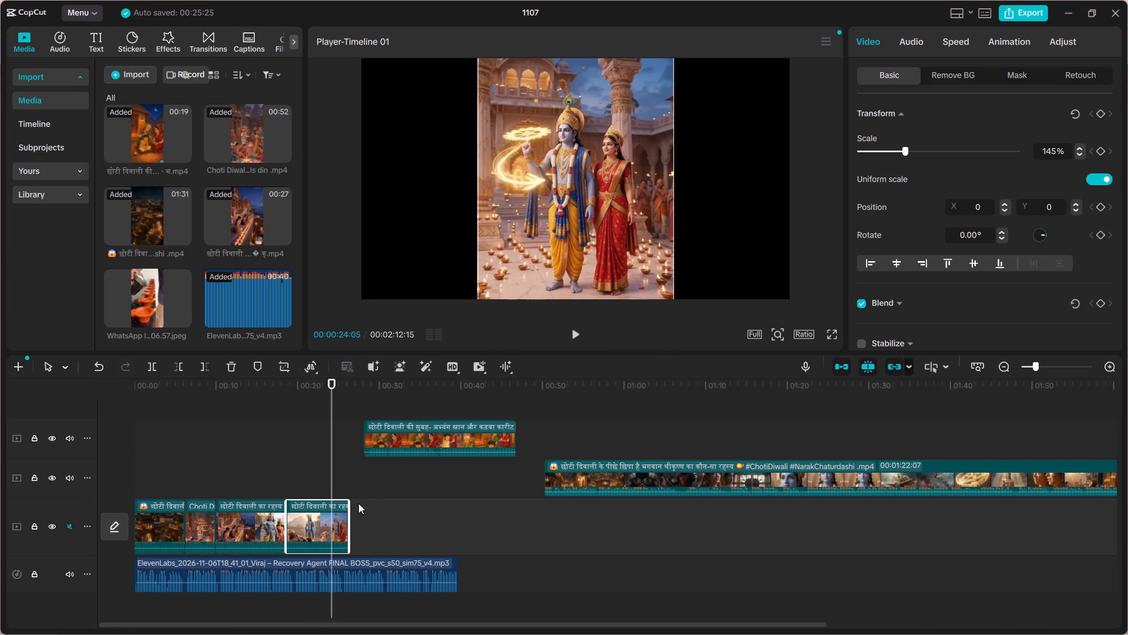
# Move the trimmed clip off the main track to the uppermost track, just after the clip already there.
pyautogui.moveTo(308, 506); pyautogui.dragTo(552, 424)
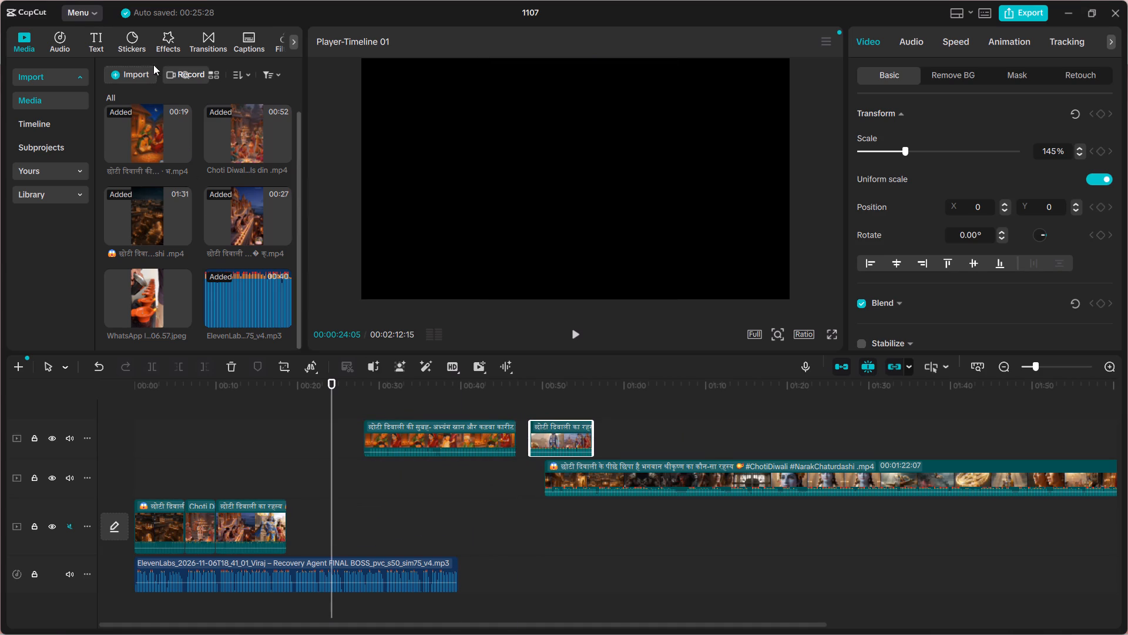
# Import the video whose name starts with AQNKN1cgV2cRCgCTxWYXZ6 from the Downloads folder into the project media.
pyautogui.click(136, 76)
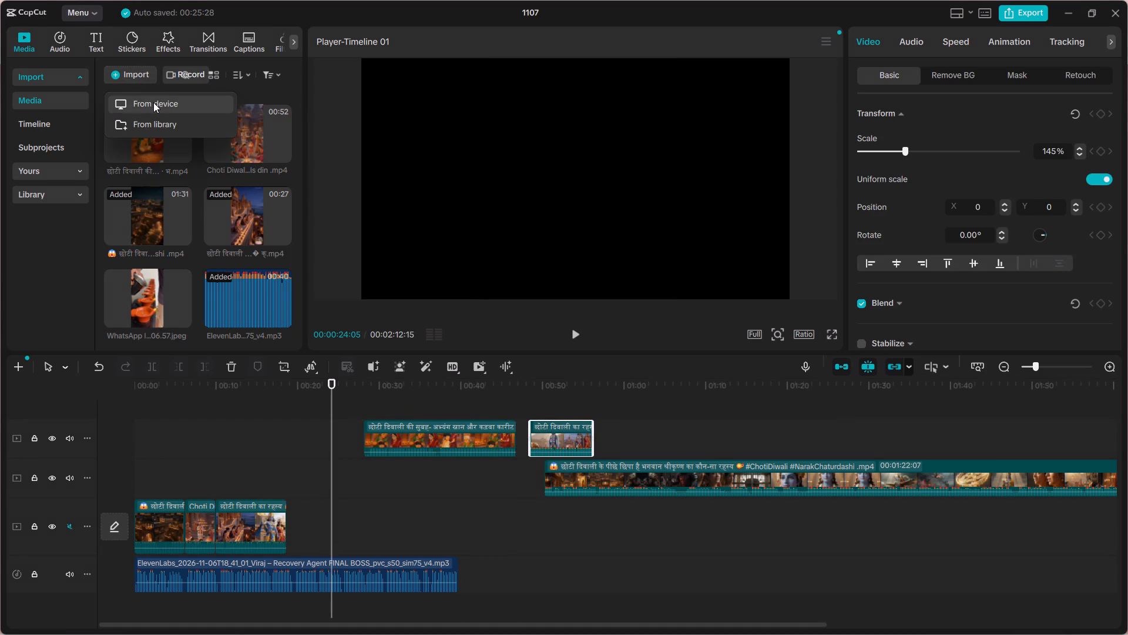
pyautogui.click(153, 102)
pyautogui.scroll(-1, 182, 178)
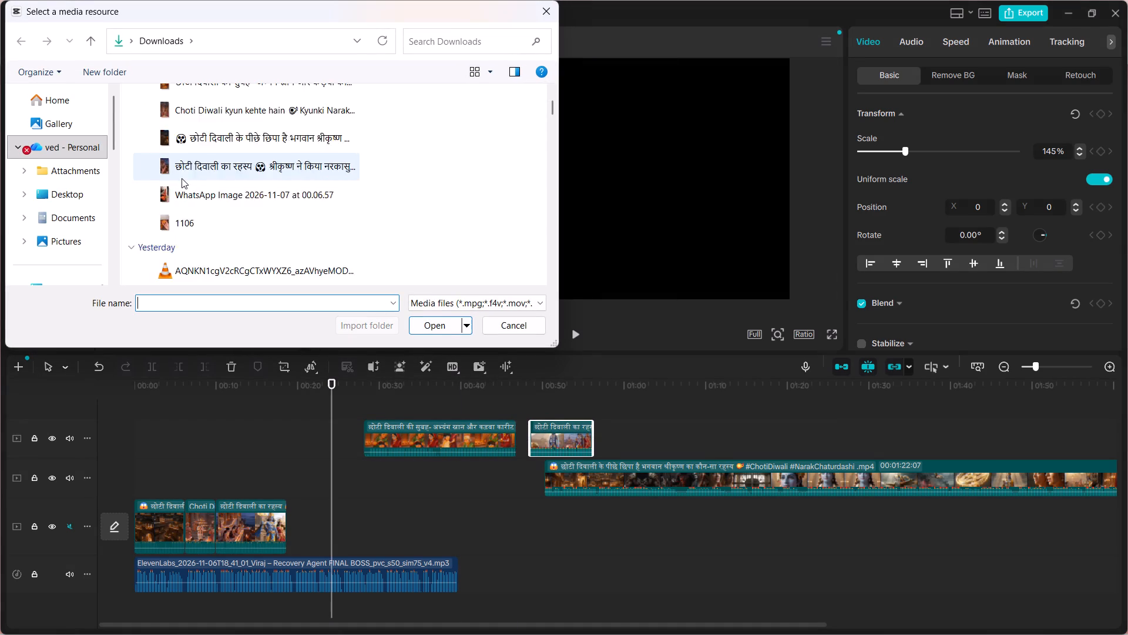
pyautogui.scroll(-1, 182, 178)
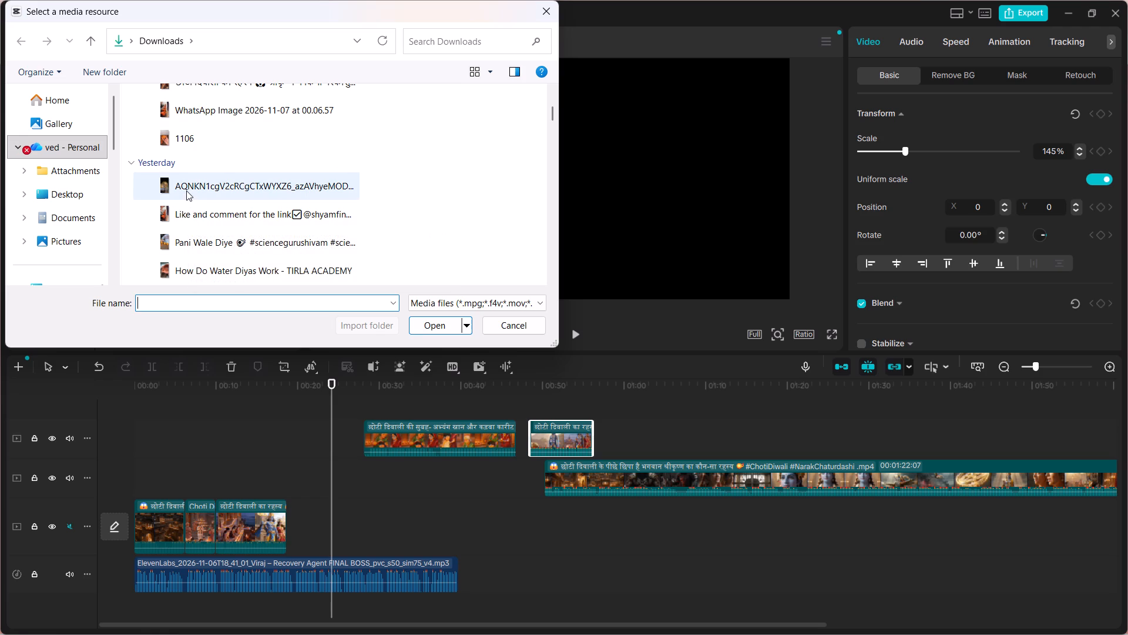
pyautogui.scroll(-1, 186, 190)
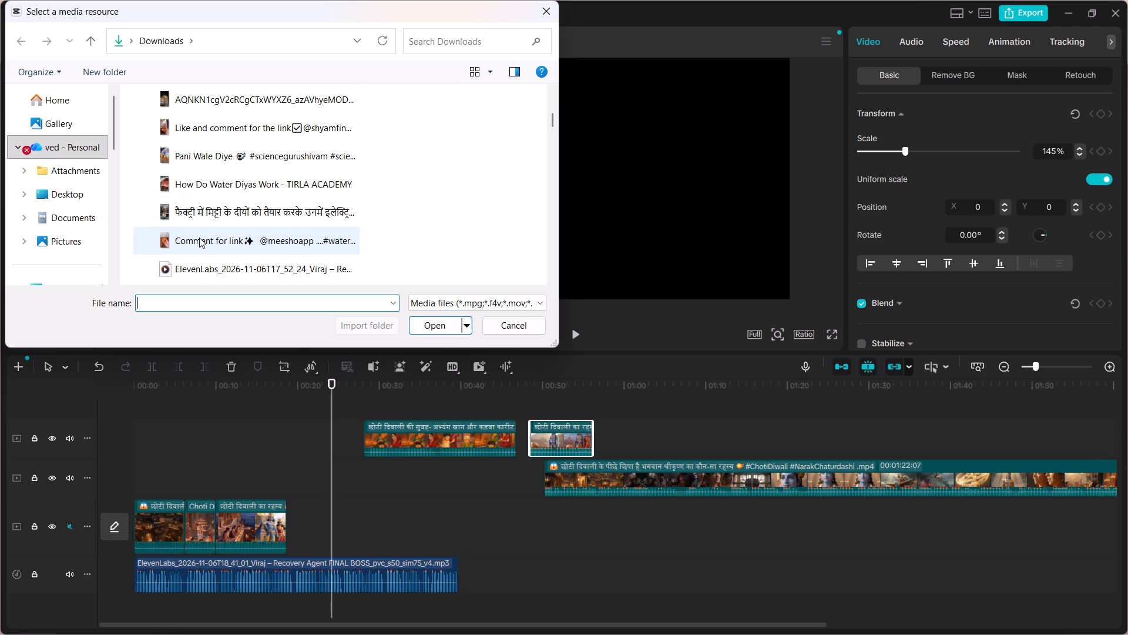
pyautogui.scroll(-1, 199, 238)
pyautogui.click(197, 107)
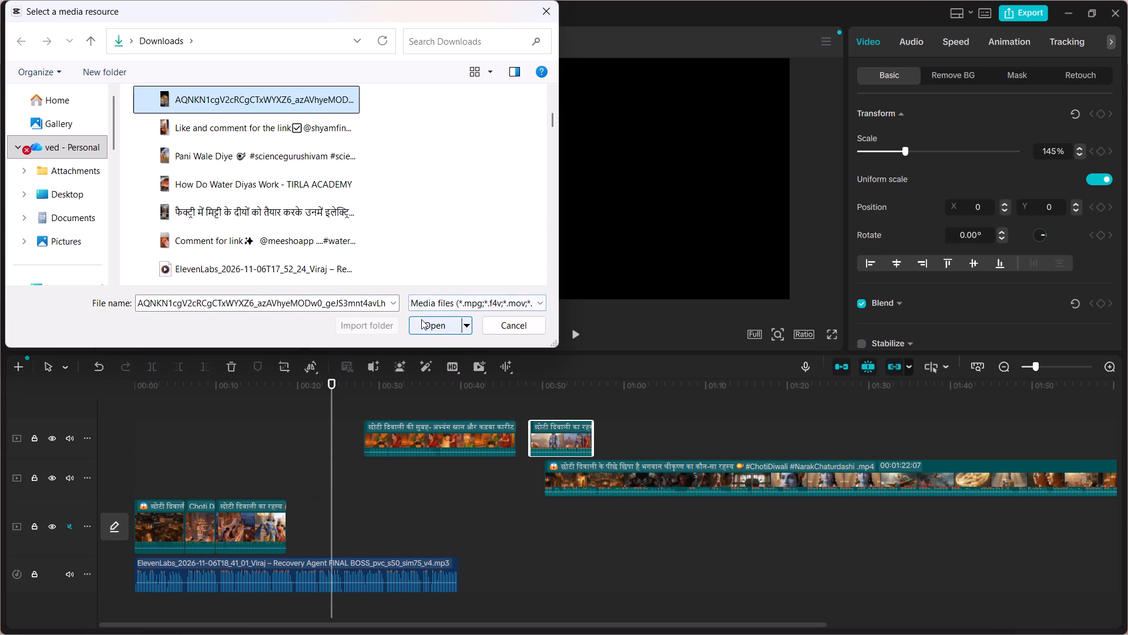
pyautogui.click(421, 319)
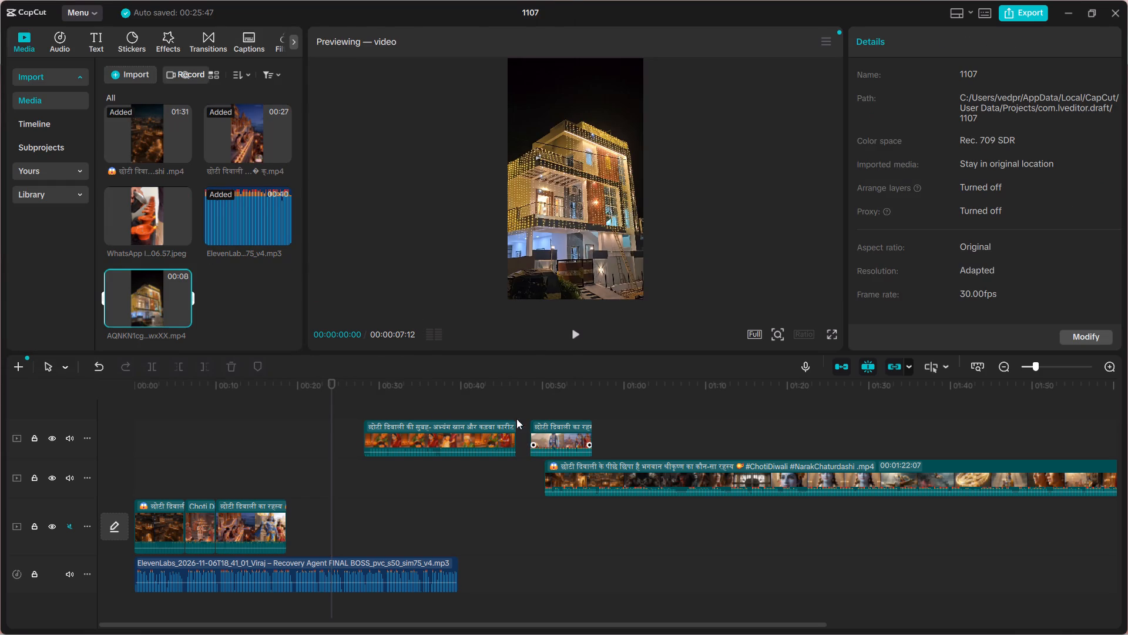
# Place the imported illuminated-house video at the end of the main track, starting at 00:00:18:20.
pyautogui.moveTo(150, 300); pyautogui.dragTo(295, 483)
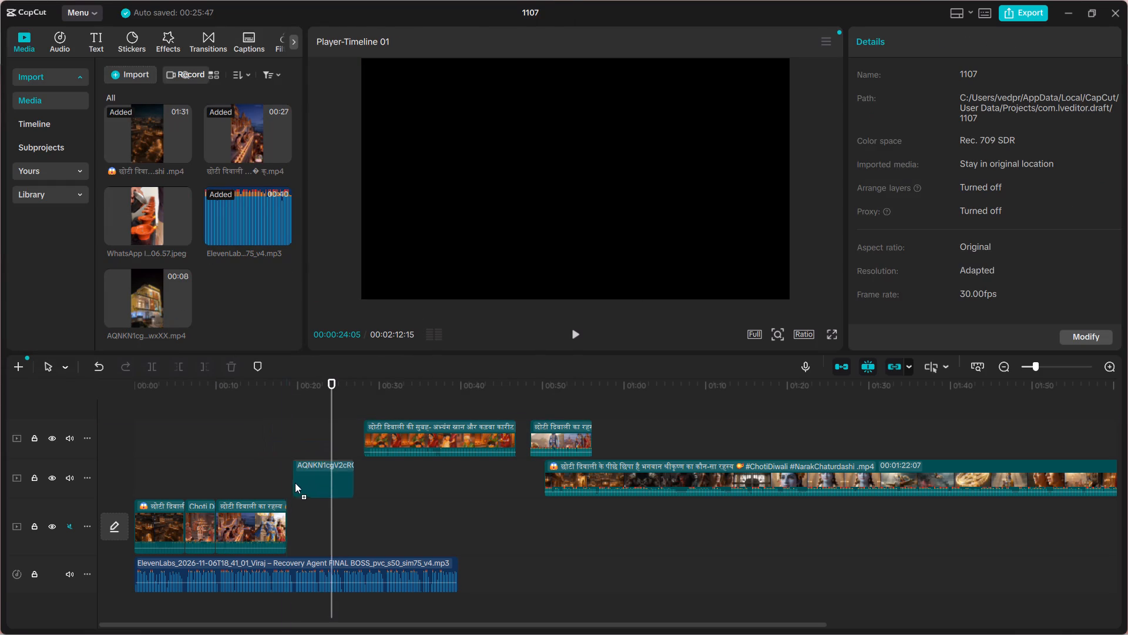
pyautogui.moveTo(295, 483); pyautogui.dragTo(305, 507)
pyautogui.click(283, 469)
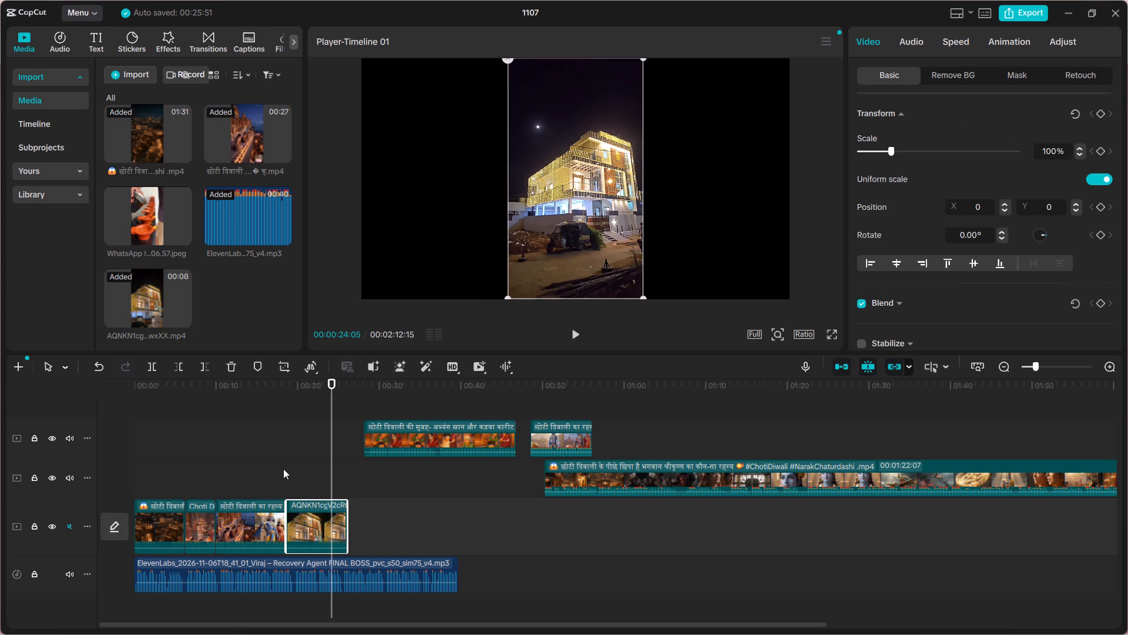
# Play the house clip against the voiceover in short stretches and trim its end to 00:00:22:14.
pyautogui.click(582, 324)
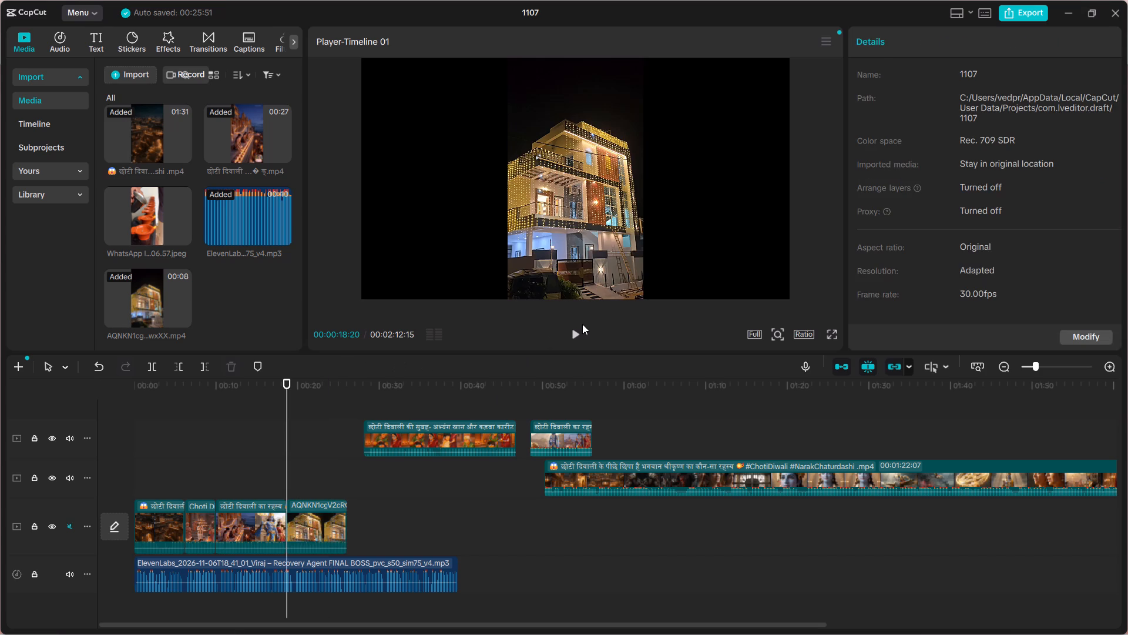
pyautogui.click(575, 330)
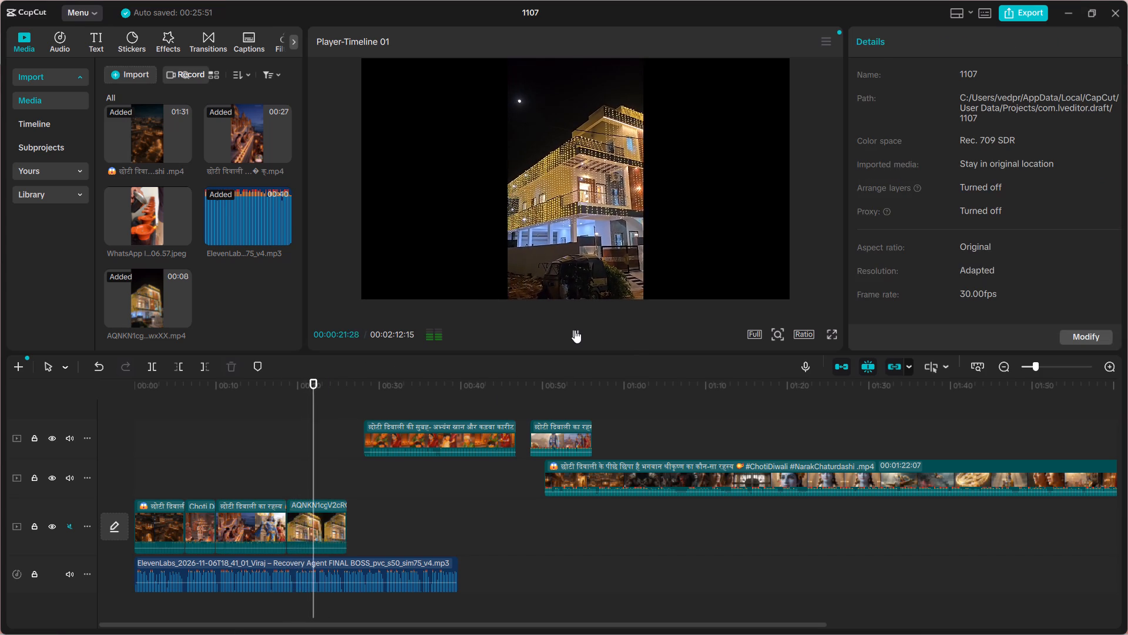
pyautogui.click(575, 330)
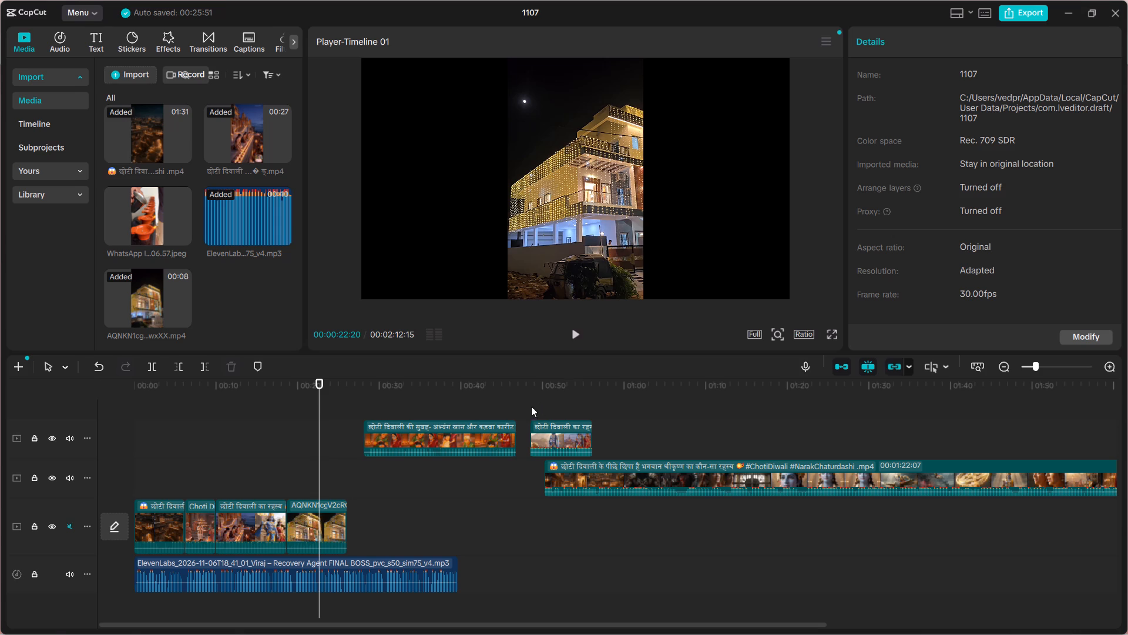
pyautogui.click(577, 333)
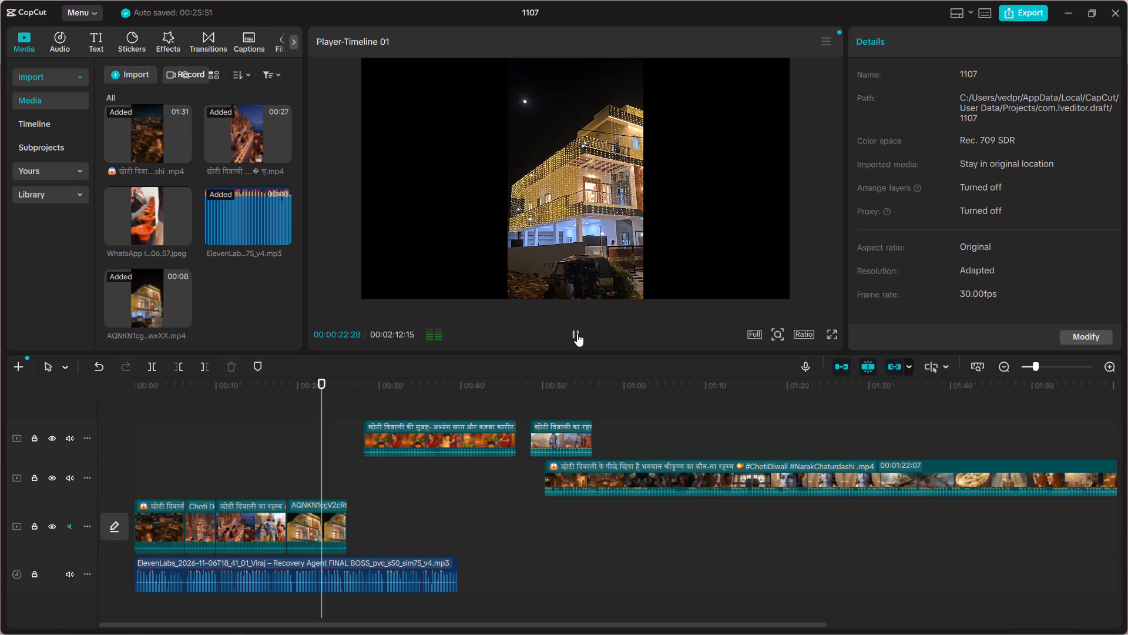
pyautogui.click(314, 454)
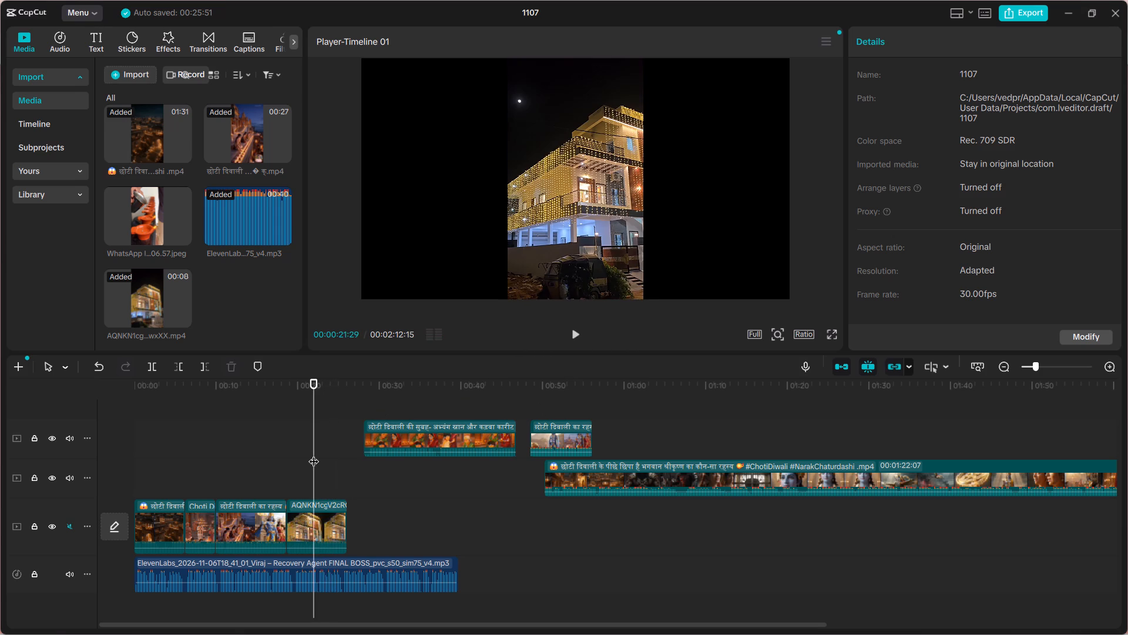
pyautogui.click(569, 330)
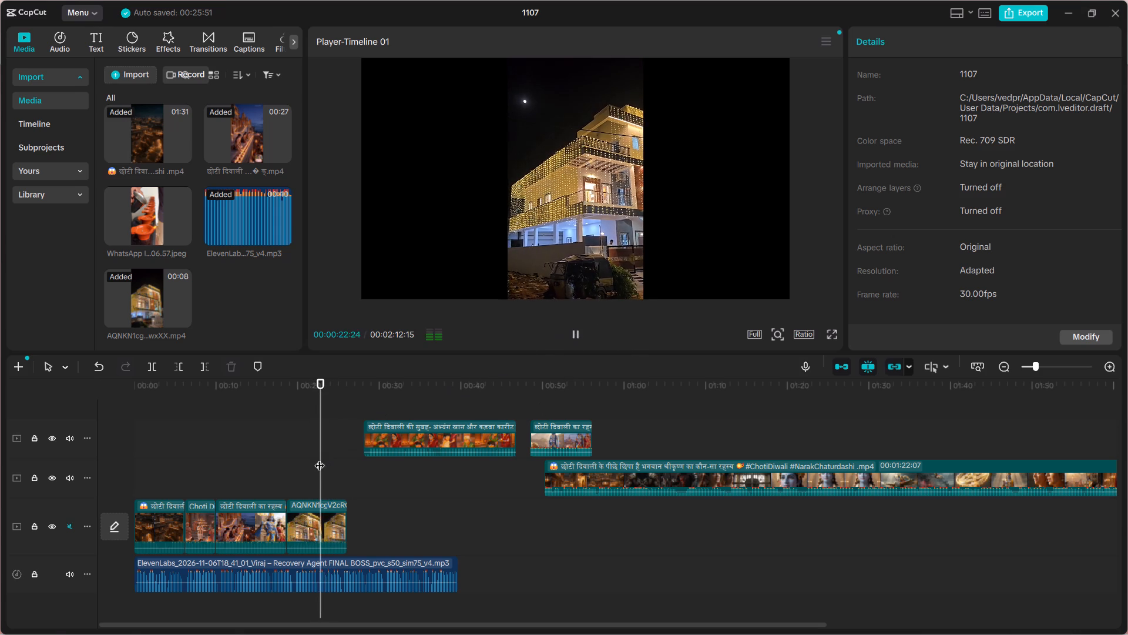
pyautogui.click(310, 460)
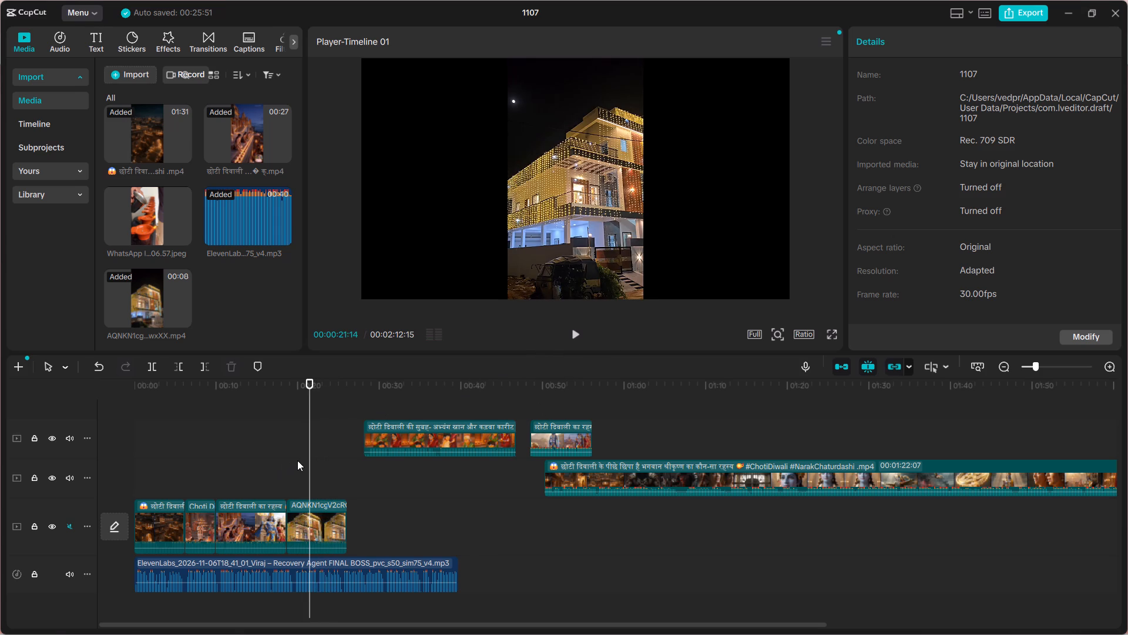
pyautogui.click(297, 460)
pyautogui.click(569, 335)
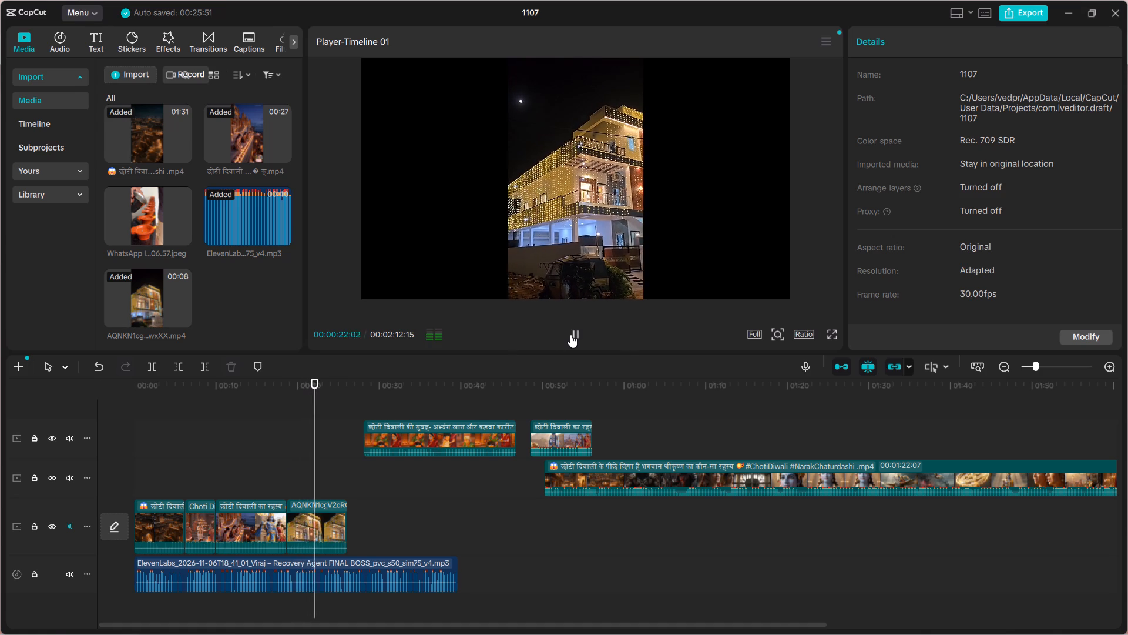
pyautogui.click(570, 335)
pyautogui.click(325, 506)
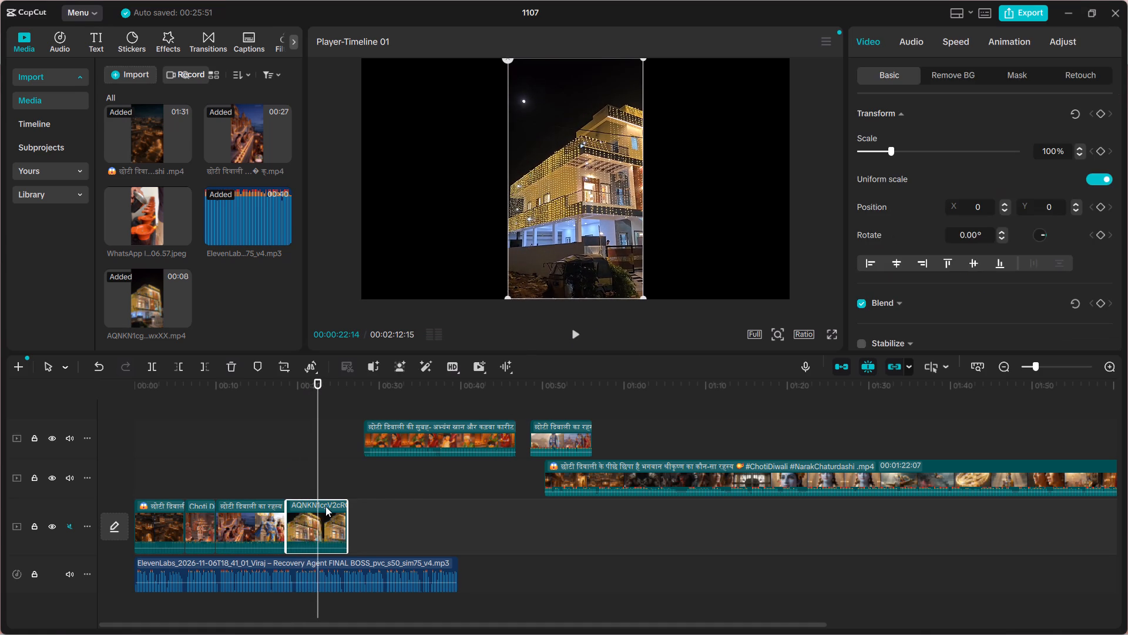
pyautogui.moveTo(348, 514); pyautogui.dragTo(324, 522)
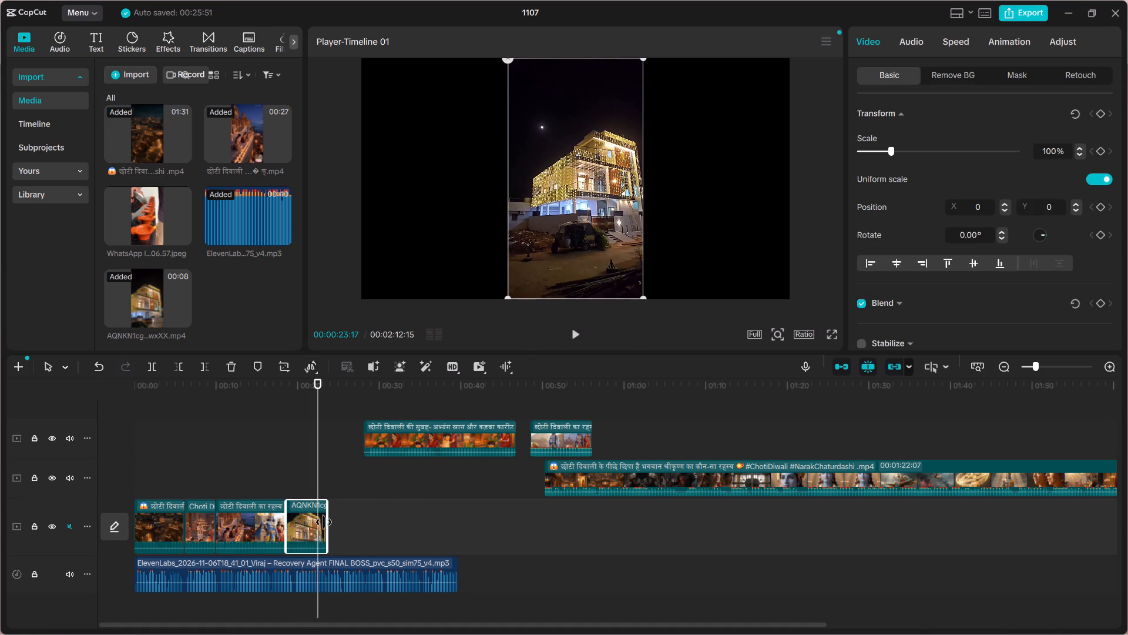
pyautogui.moveTo(324, 522); pyautogui.dragTo(320, 523)
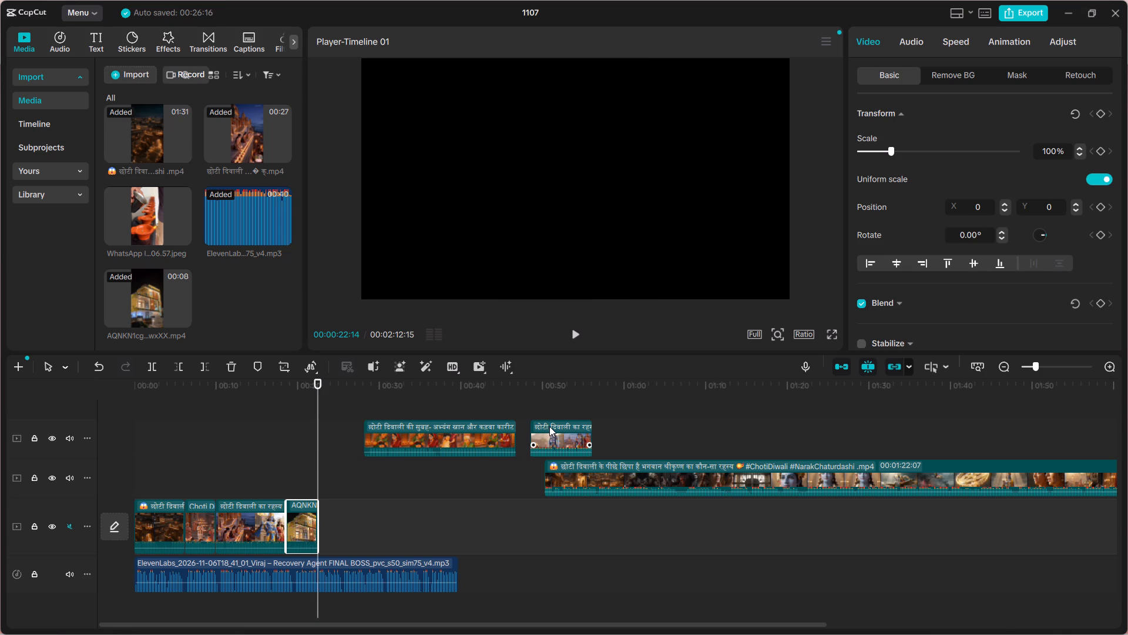
# Move the set-aside Krishna clip back onto the main track directly after the house clip, at 00:00:22:14.
pyautogui.moveTo(549, 426); pyautogui.dragTo(459, 510)
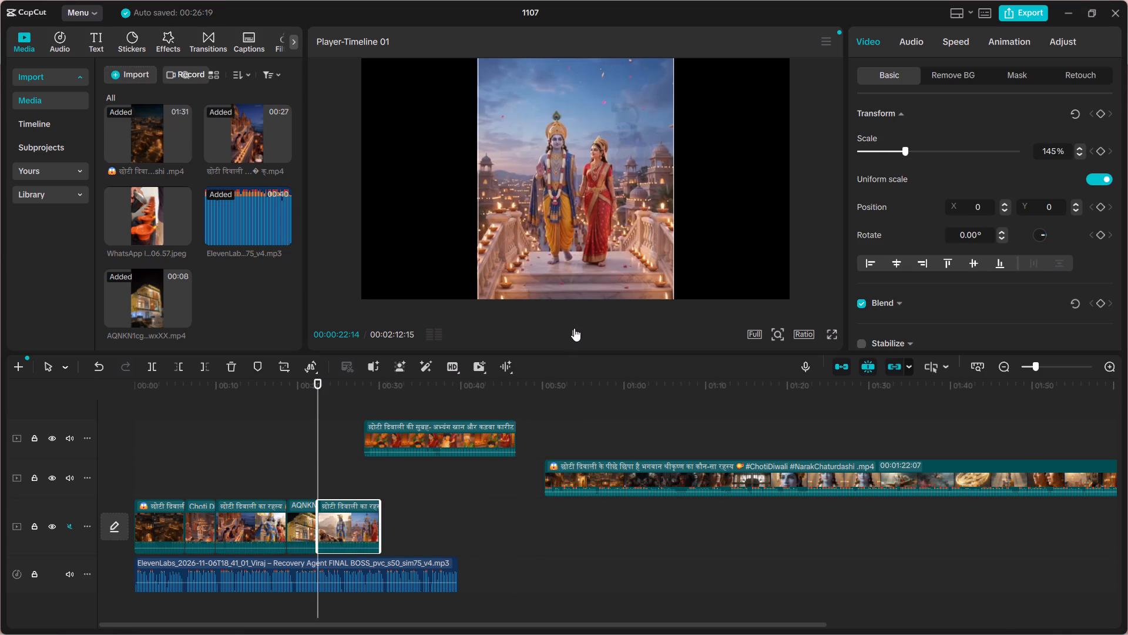
# Play the Krishna clip against the voiceover from 00:00:22:14 to 00:00:29:07 to examine the match, and return to 00:00:24:13.
pyautogui.click(574, 328)
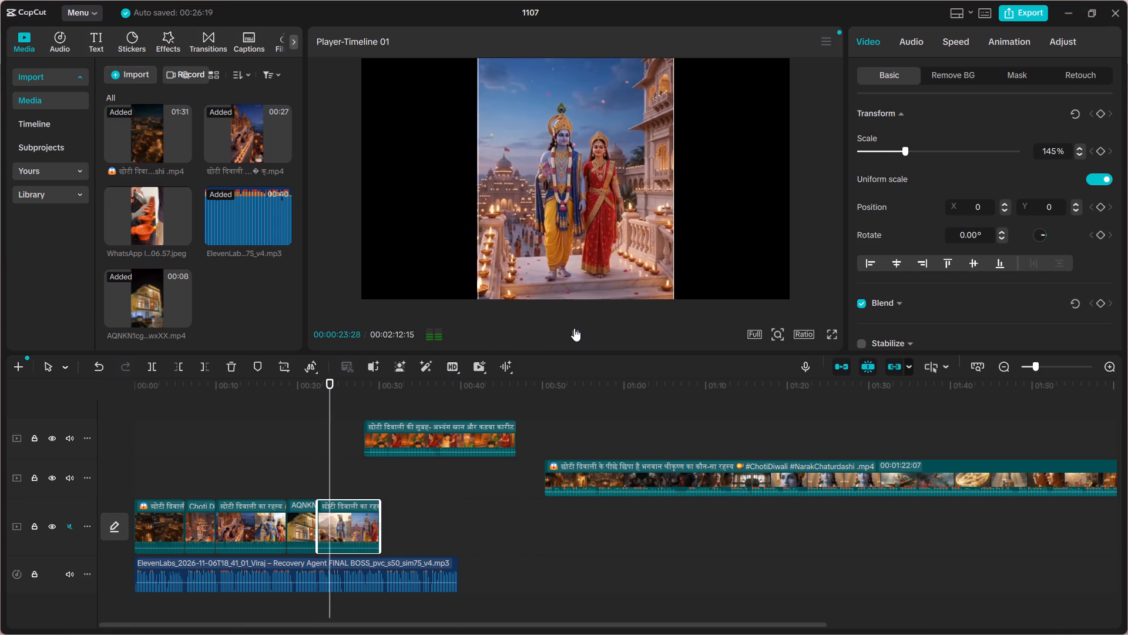
pyautogui.click(574, 328)
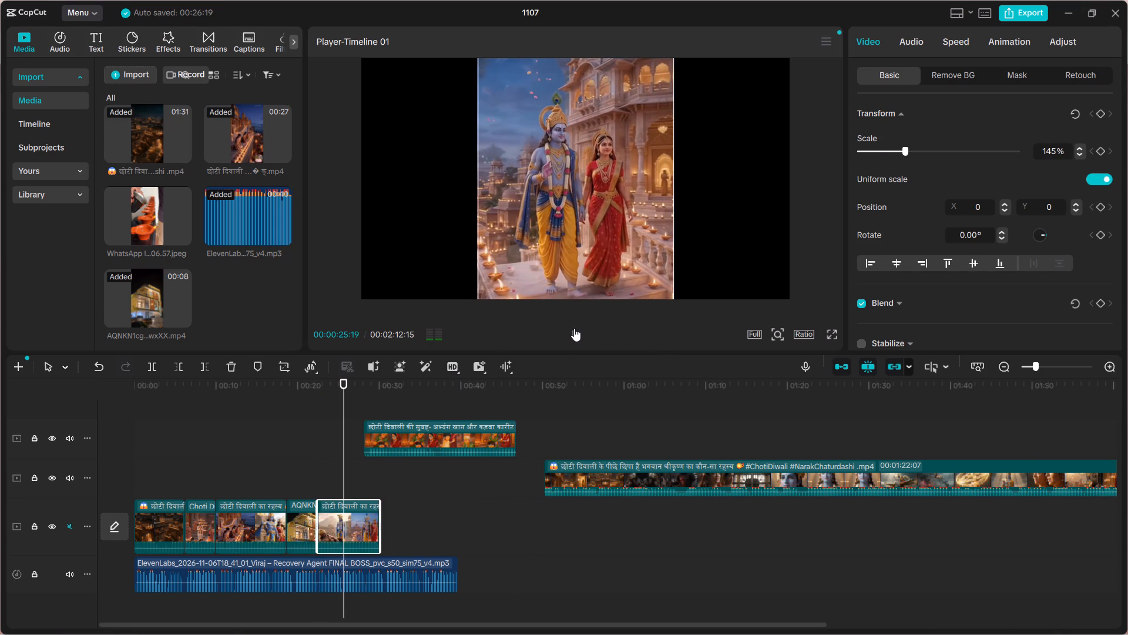
pyautogui.click(574, 328)
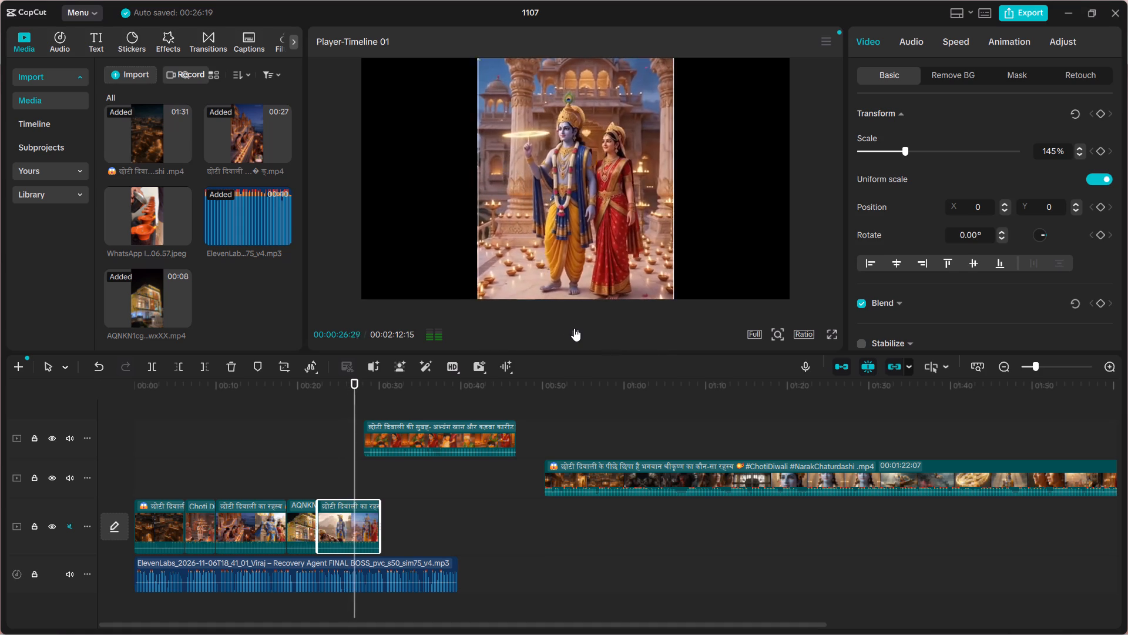
pyautogui.click(574, 328)
pyautogui.click(574, 328)
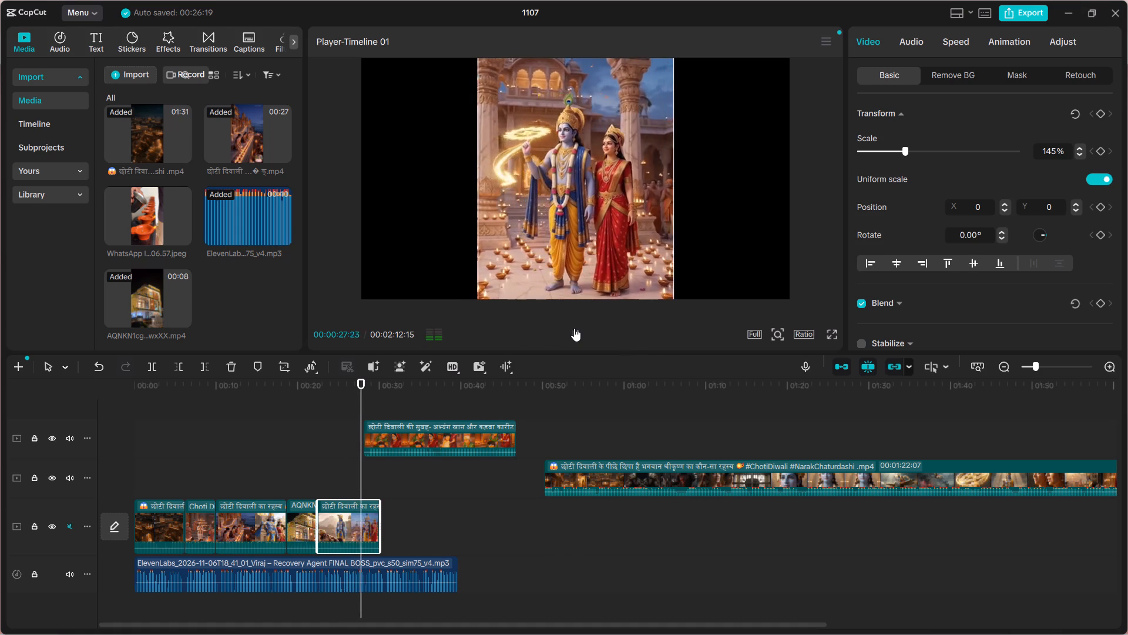
pyautogui.click(574, 328)
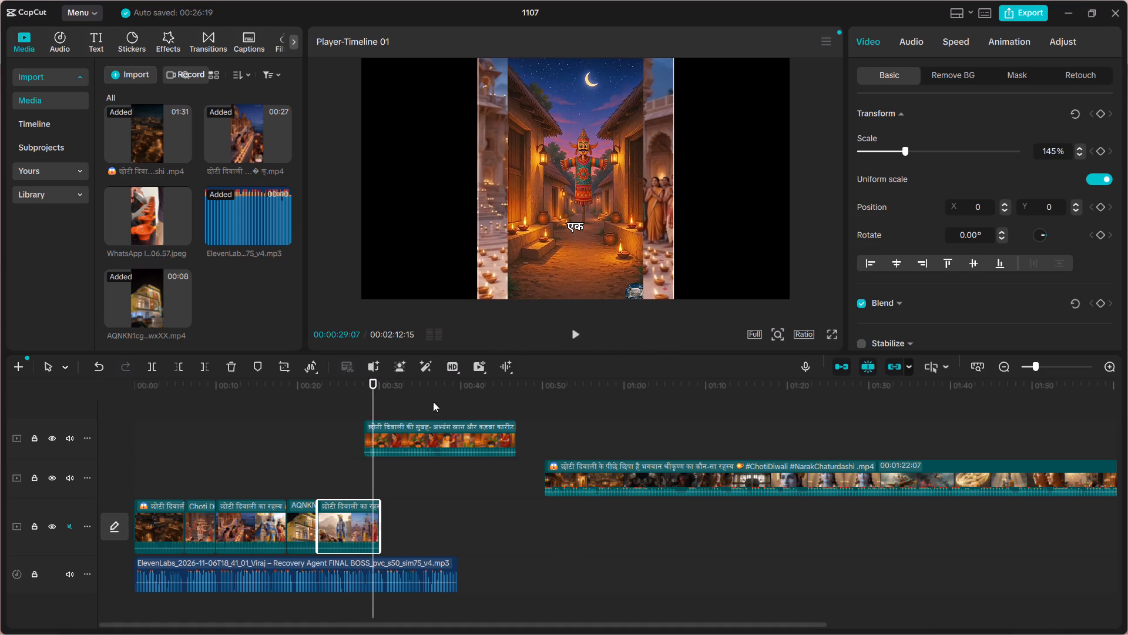
pyautogui.click(415, 419)
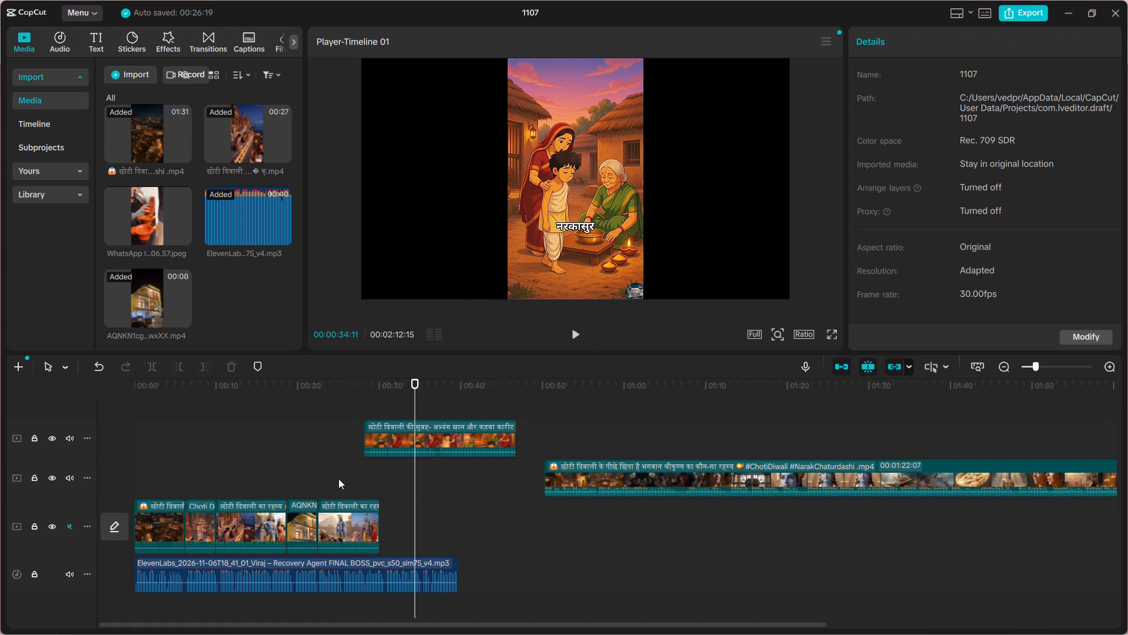
pyautogui.click(343, 478)
pyautogui.moveTo(343, 478); pyautogui.dragTo(334, 478)
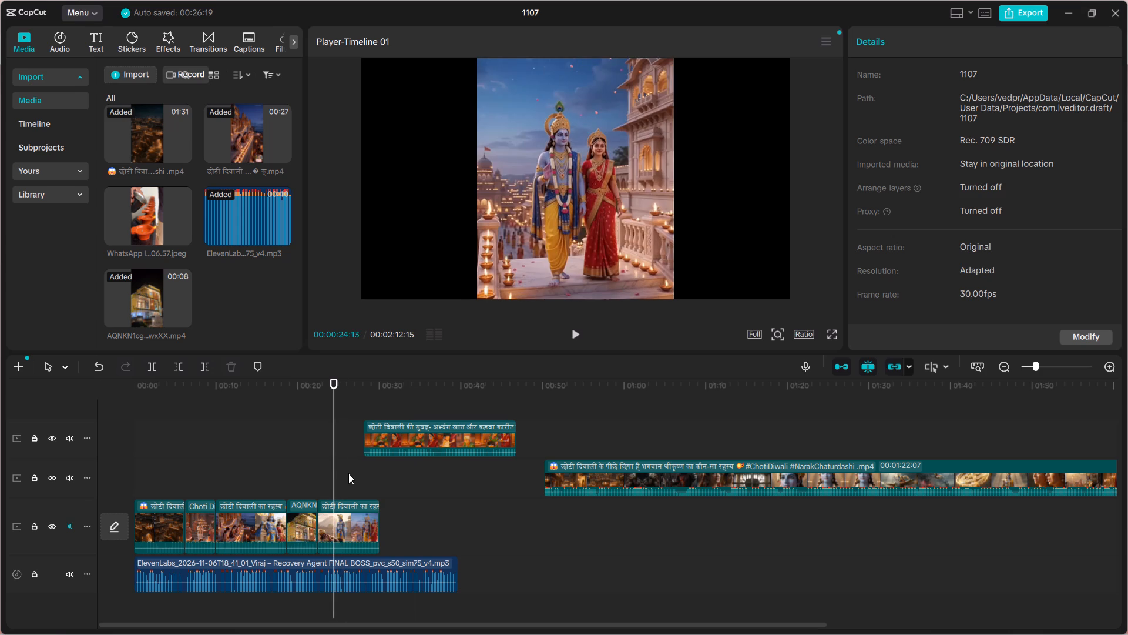
# Split the Krishna clip at 00:00:25:21 against the voiceover and set its second part aside on the upper track at about 00:01:00.
pyautogui.moveTo(391, 424); pyautogui.dragTo(445, 422)
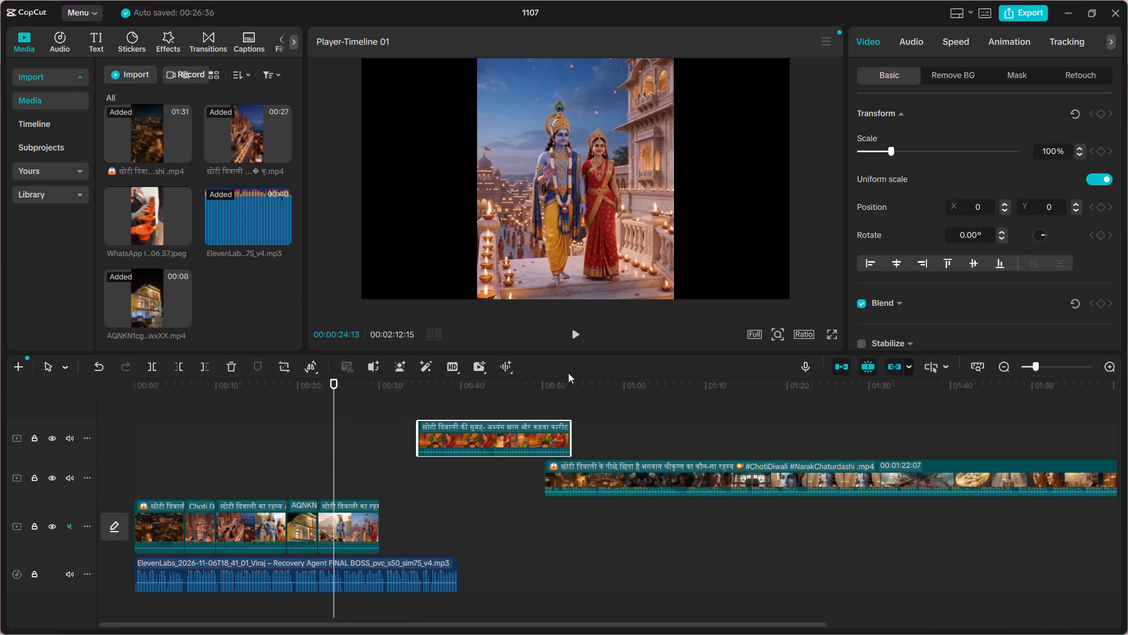
pyautogui.click(573, 337)
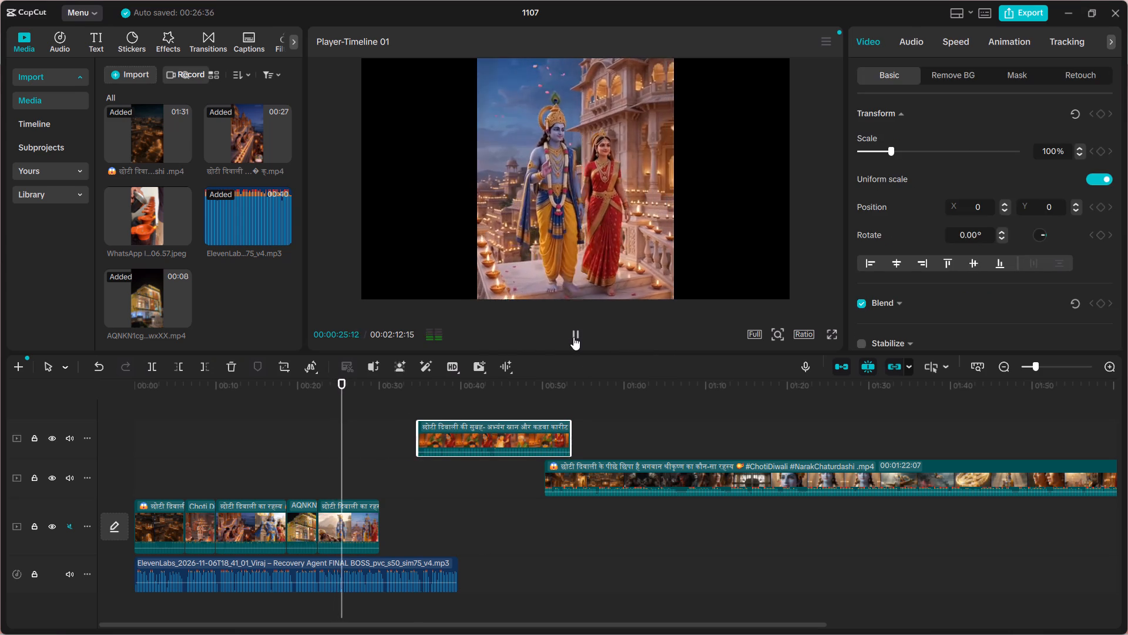
pyautogui.click(573, 337)
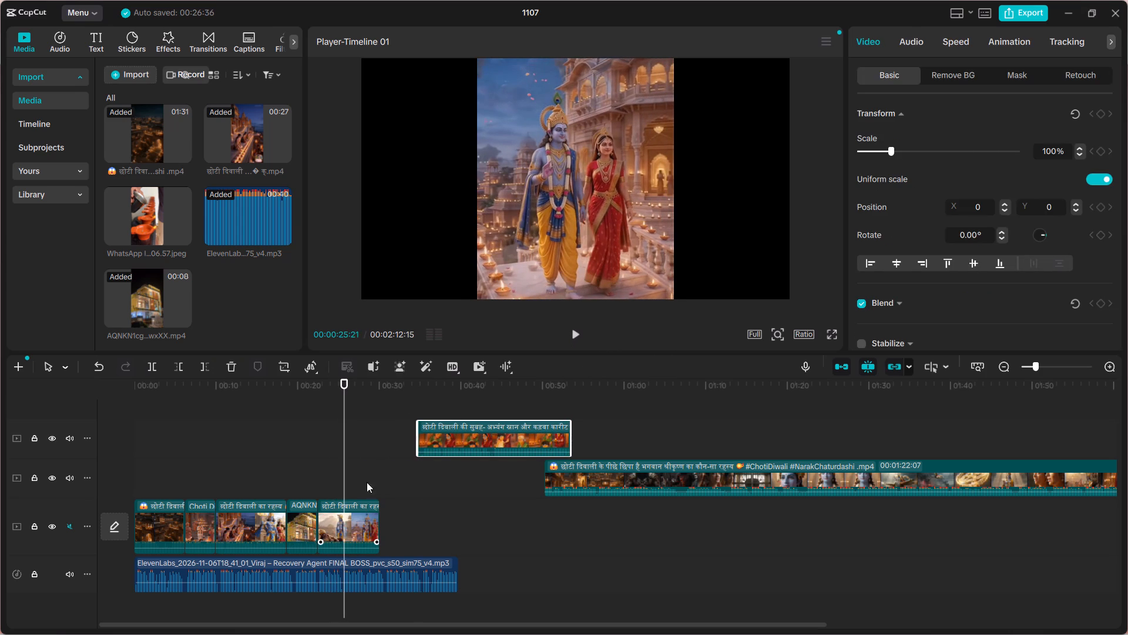
pyautogui.click(354, 512)
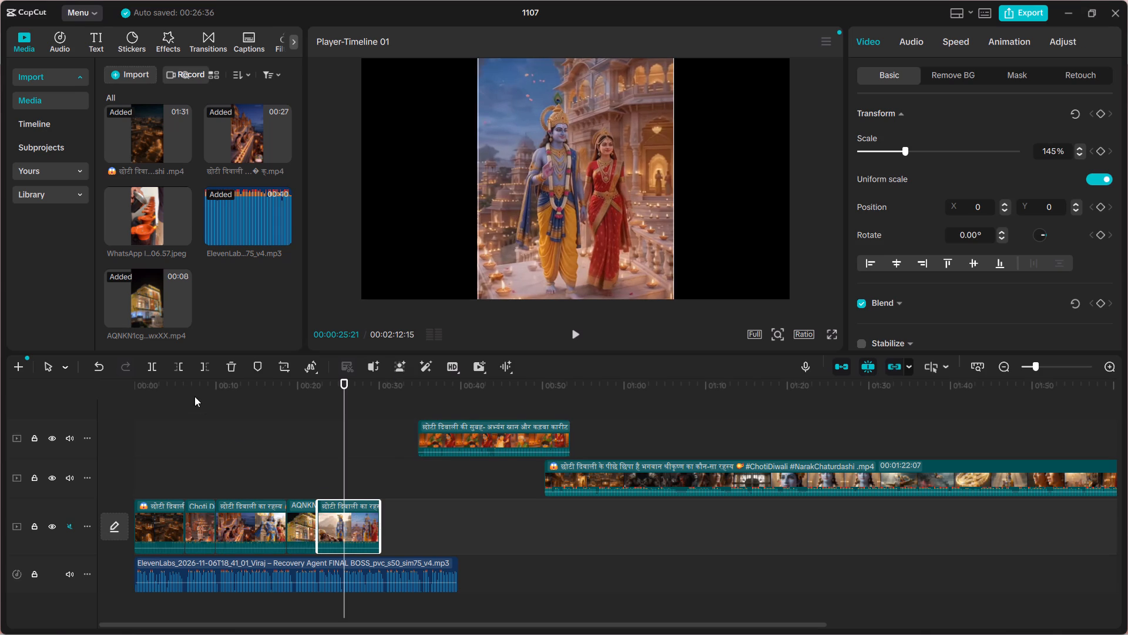
pyautogui.click(157, 369)
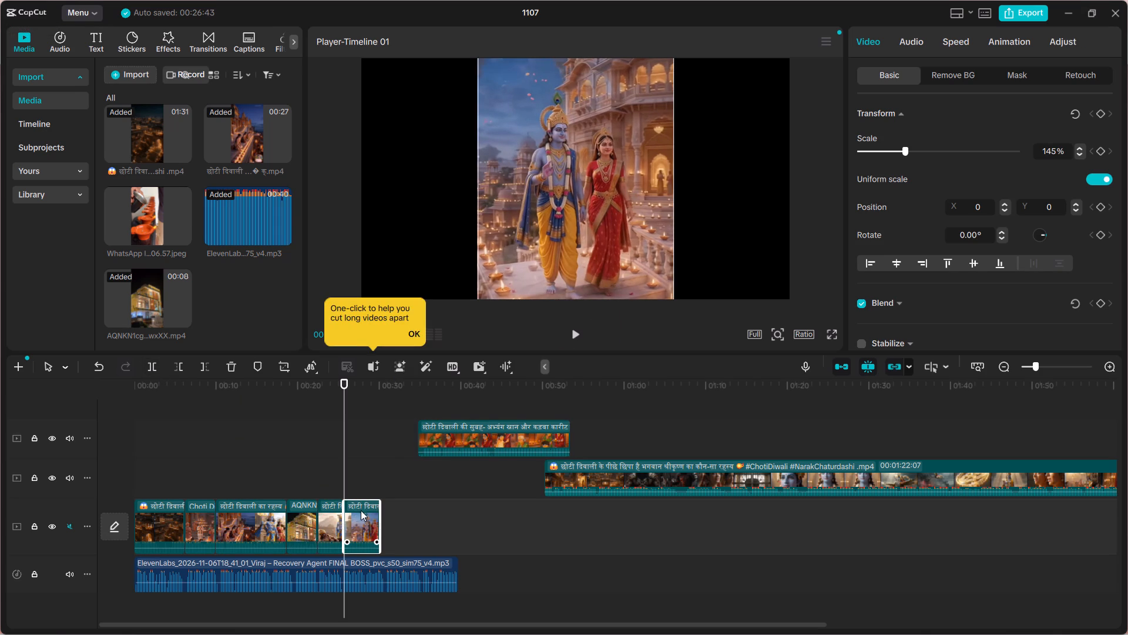
pyautogui.moveTo(360, 508); pyautogui.dragTo(639, 417)
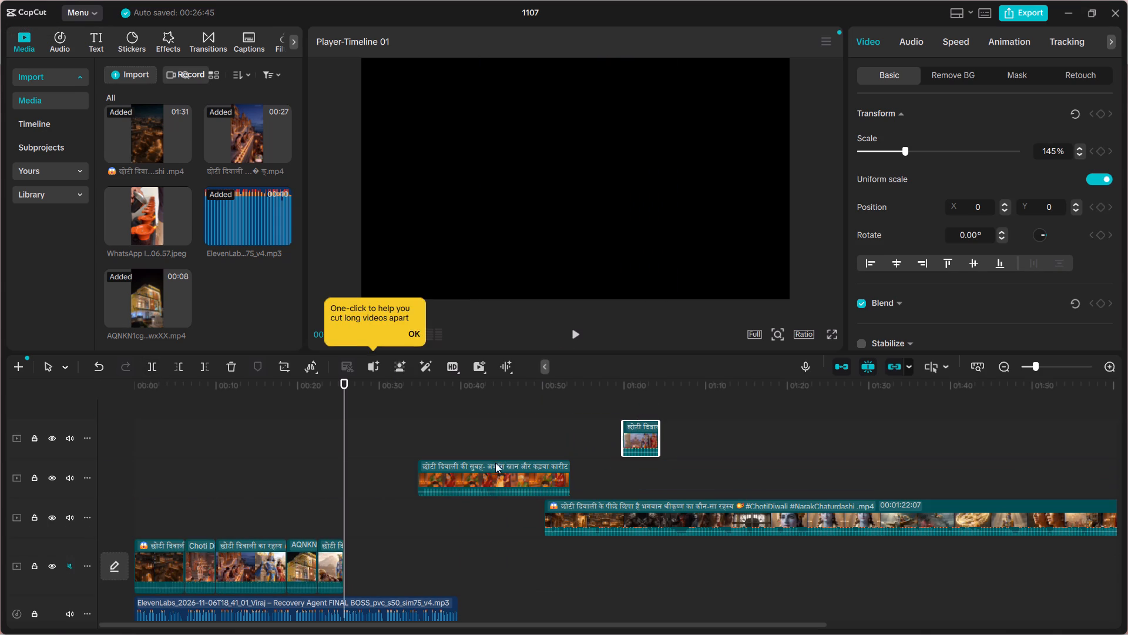
# Move the set-aside family ritual-bath clip onto the main track directly after the shortened Krishna clip.
pyautogui.moveTo(492, 466); pyautogui.dragTo(455, 542)
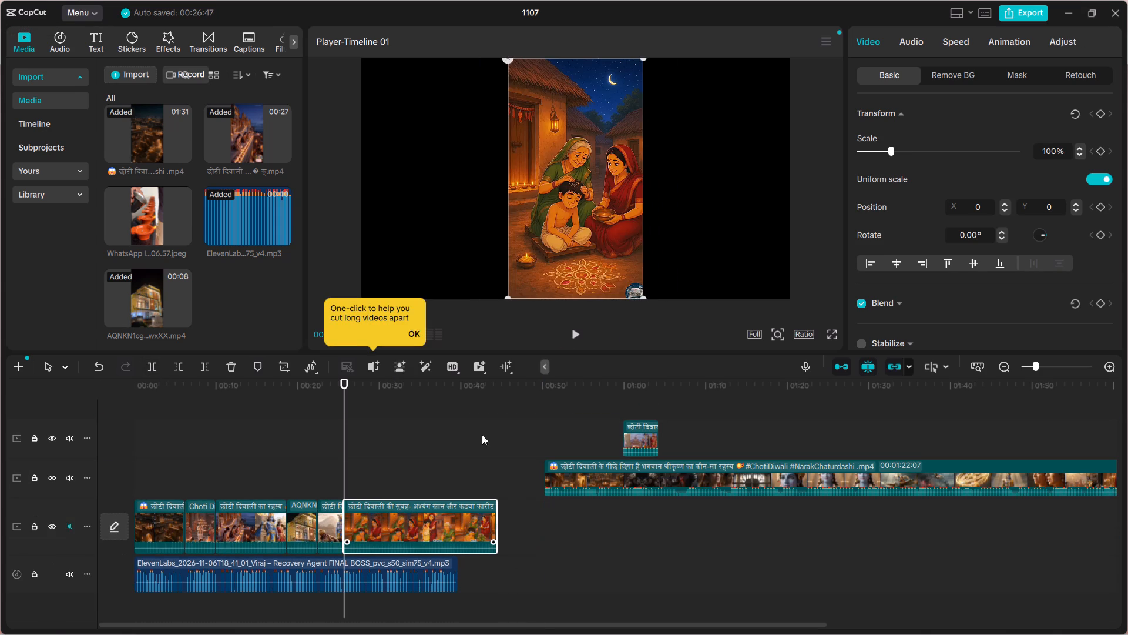
# Play the ritual-bath clip in short stretches and trim about 5 seconds off its start so it ends level with the voiceover.
pyautogui.click(569, 337)
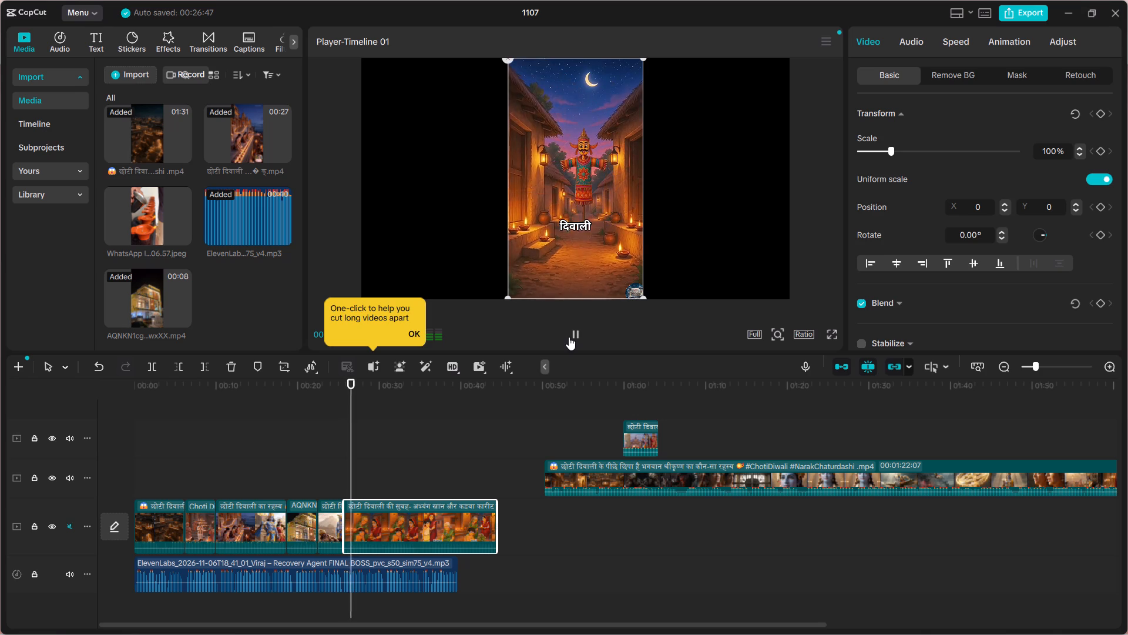
pyautogui.click(569, 337)
pyautogui.click(569, 337)
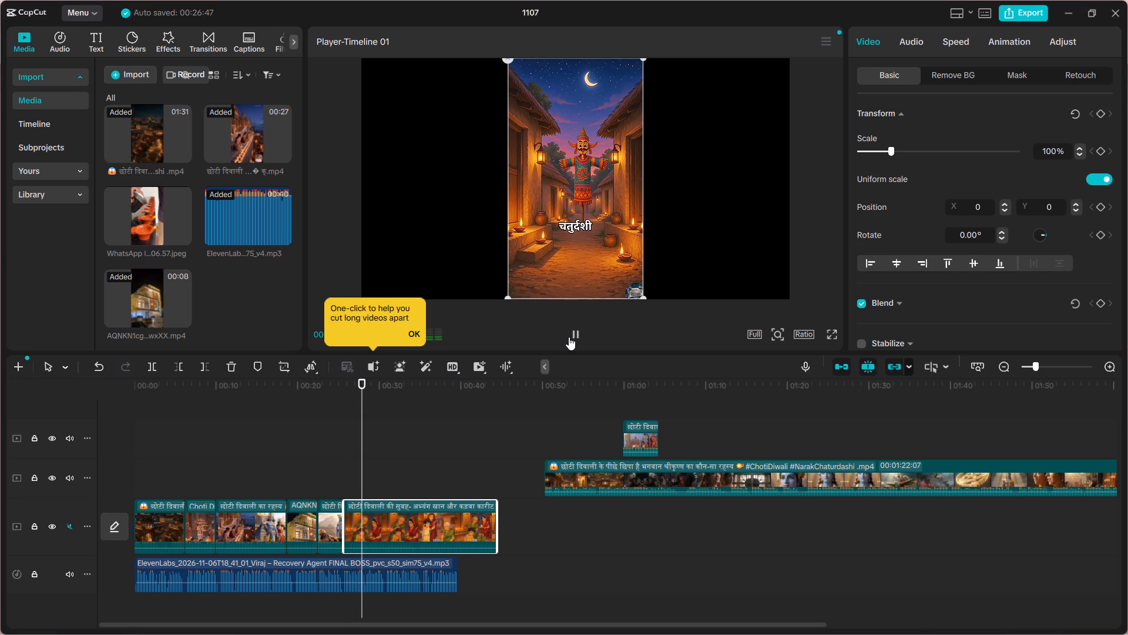
pyautogui.click(569, 337)
pyautogui.click(569, 337)
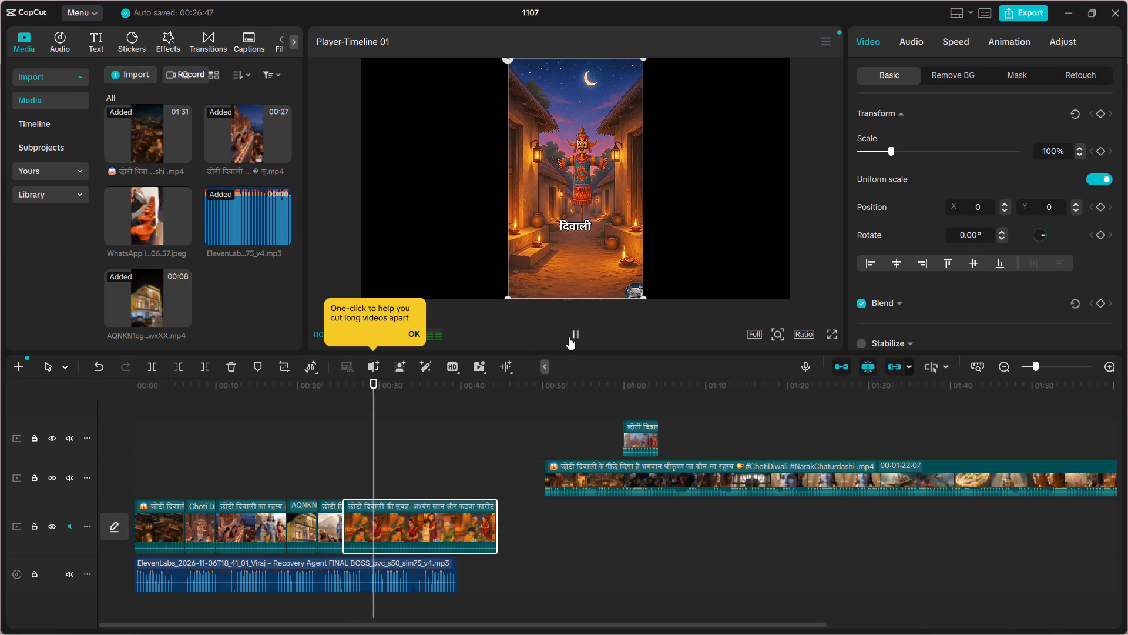
pyautogui.click(569, 337)
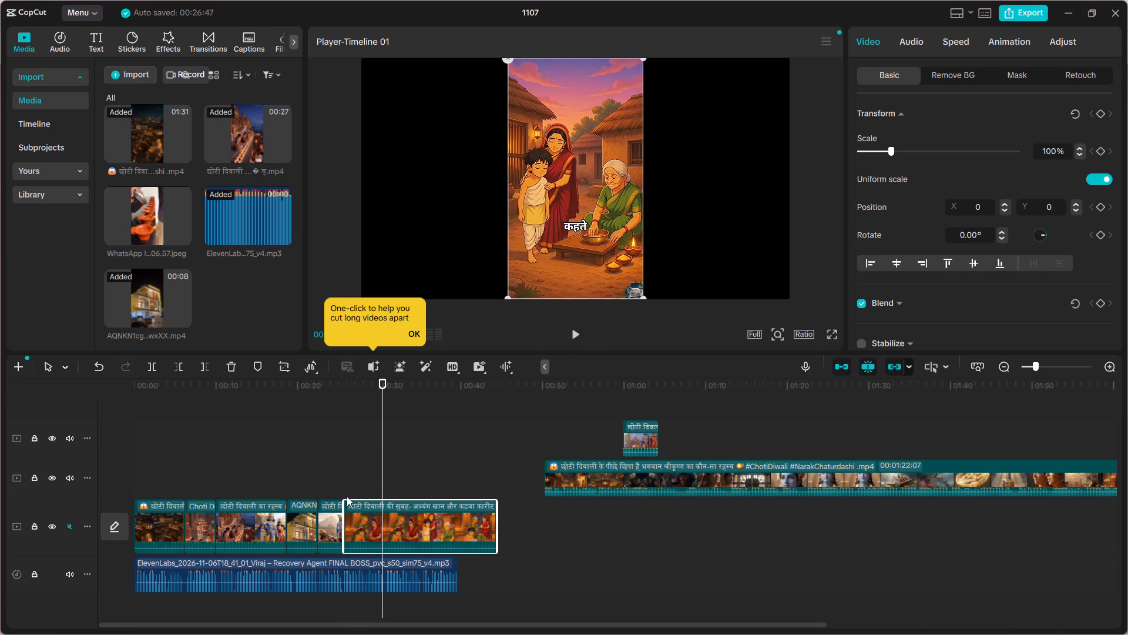
pyautogui.moveTo(342, 507); pyautogui.dragTo(361, 508)
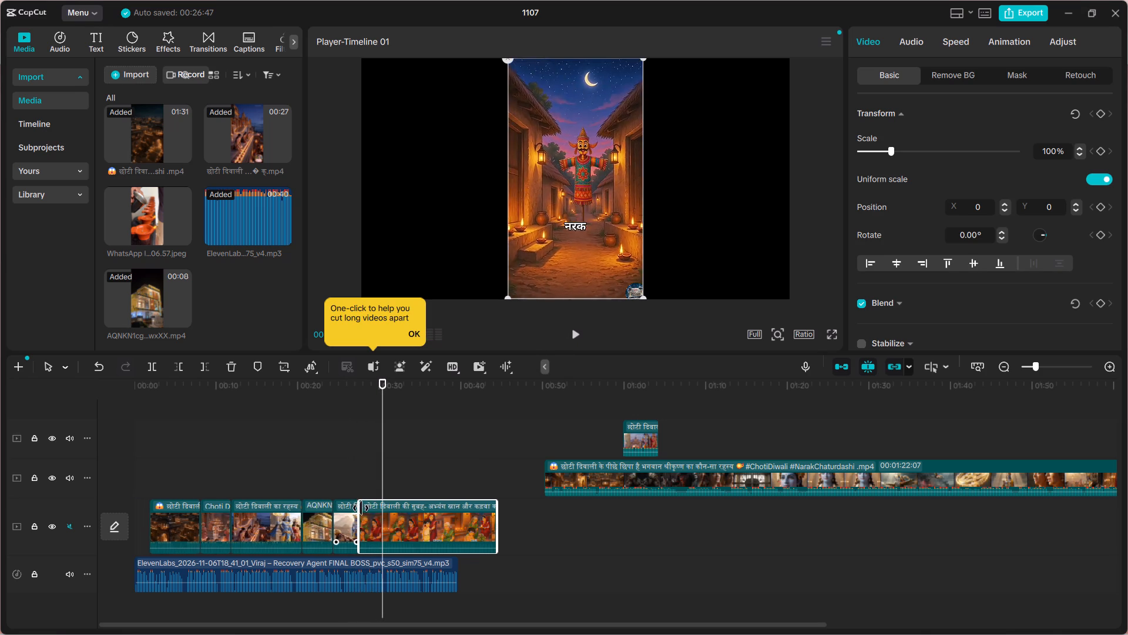
pyautogui.moveTo(361, 508); pyautogui.dragTo(380, 510)
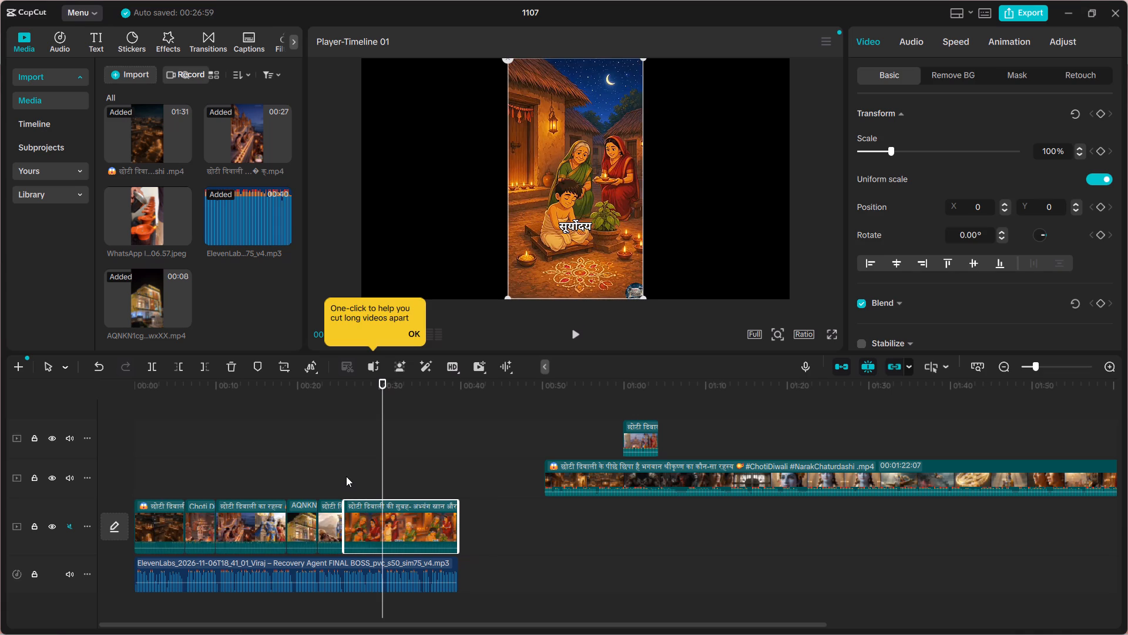
# Play the opening of the trimmed ritual-bath clip and set its scale to 117%.
pyautogui.click(343, 473)
pyautogui.click(573, 333)
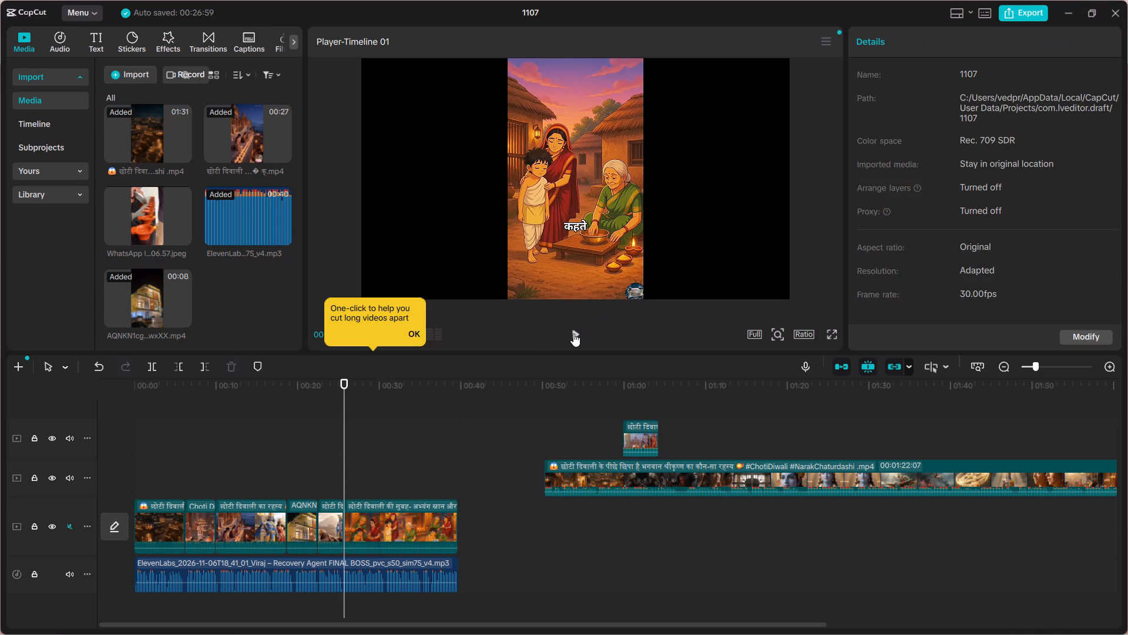
pyautogui.click(573, 333)
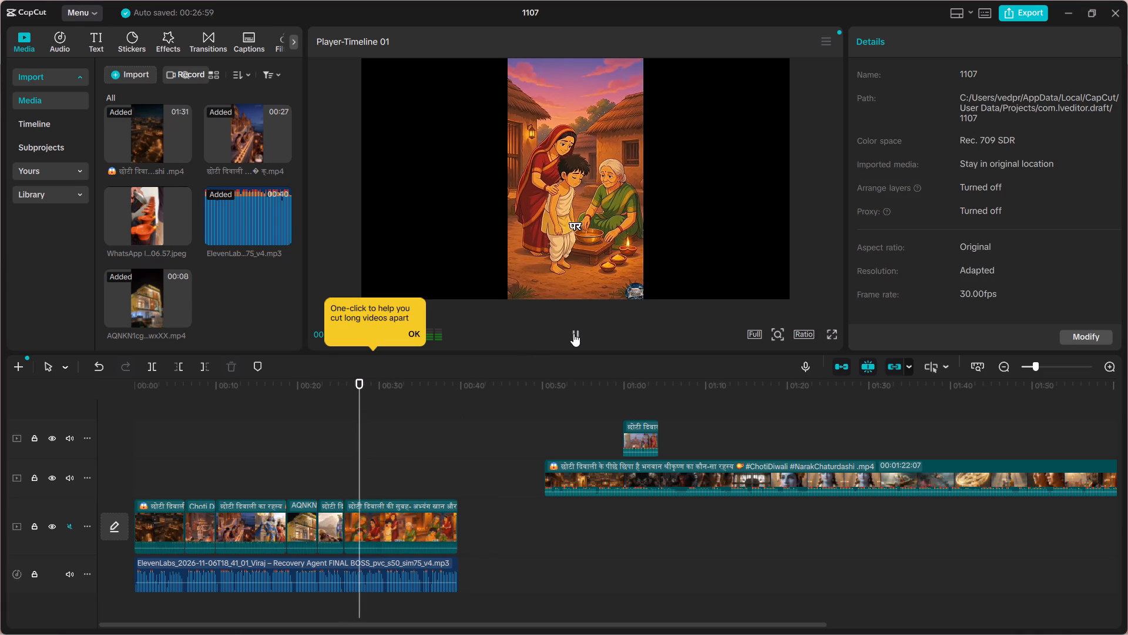
pyautogui.click(417, 503)
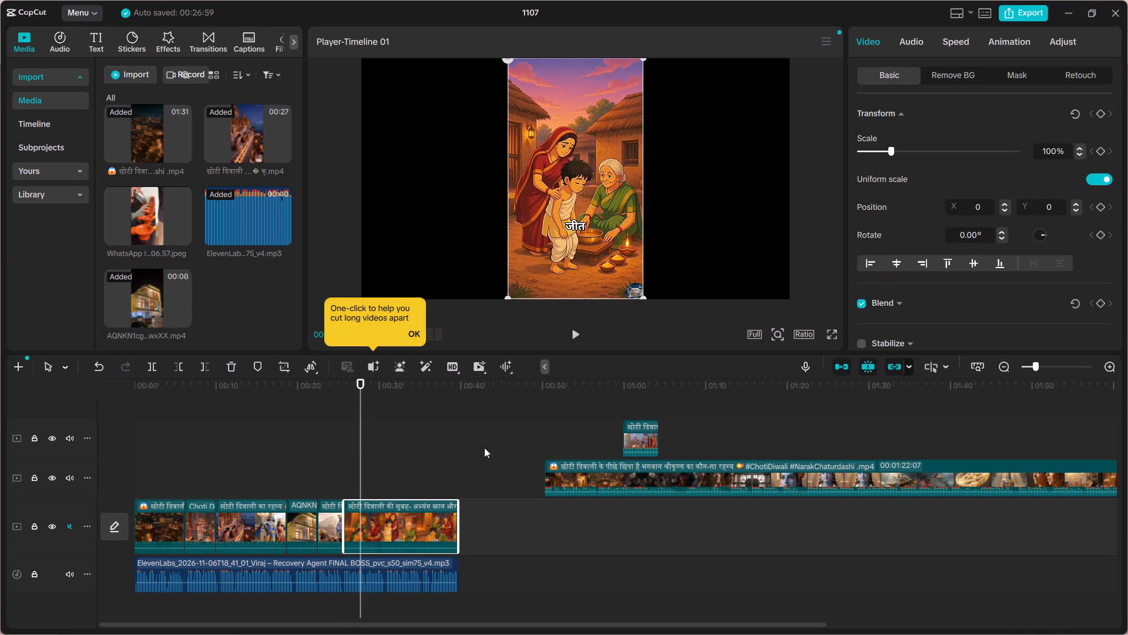
pyautogui.moveTo(894, 149); pyautogui.dragTo(899, 149)
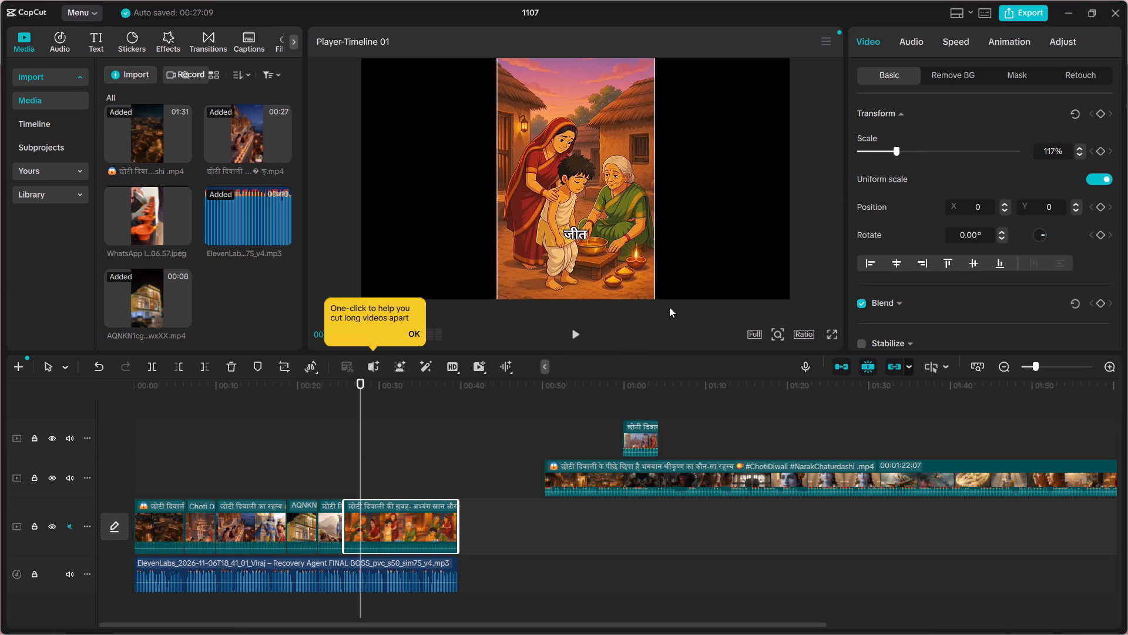
# Play the ritual-bath clip from its start nearly to its end in short stretches to examine its match with the voiceover.
pyautogui.click(345, 473)
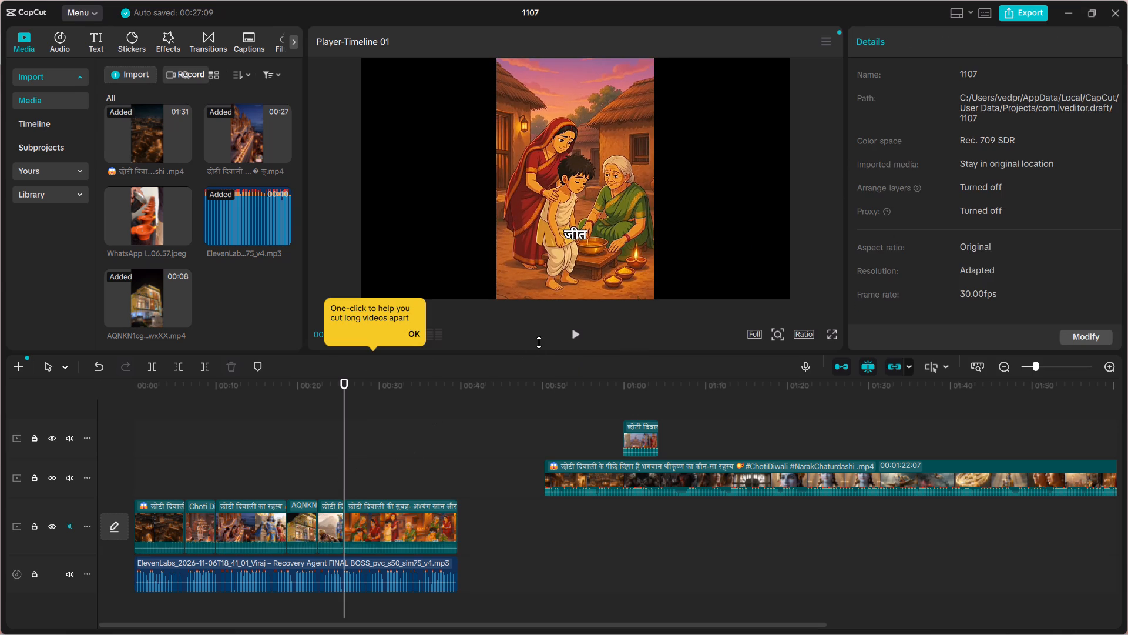
pyautogui.click(568, 337)
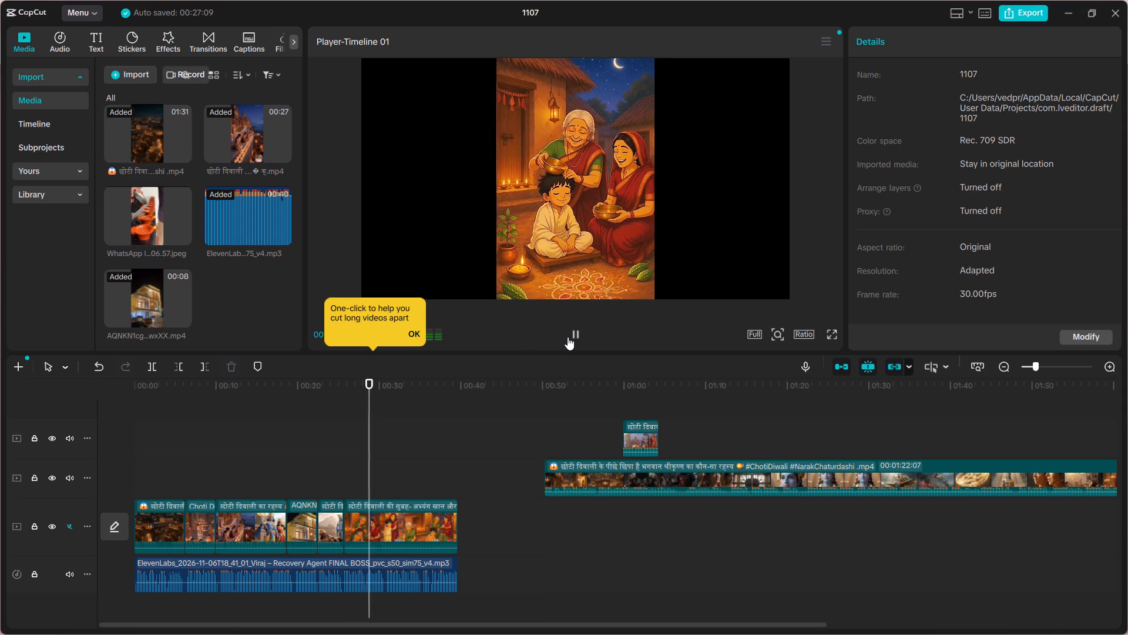
pyautogui.click(568, 337)
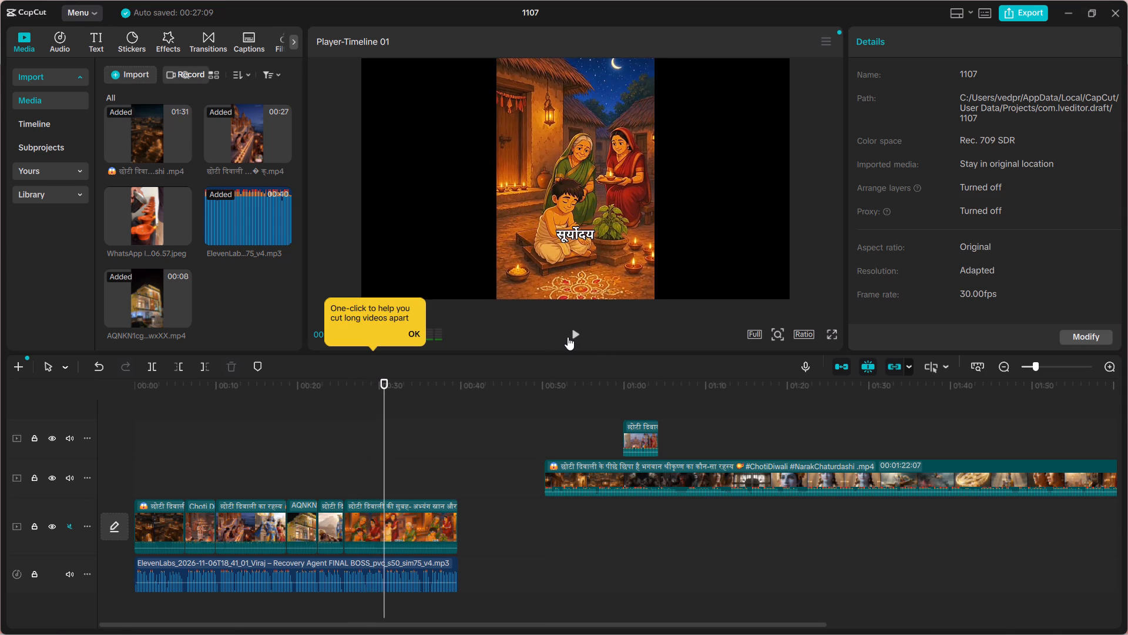
pyautogui.click(568, 337)
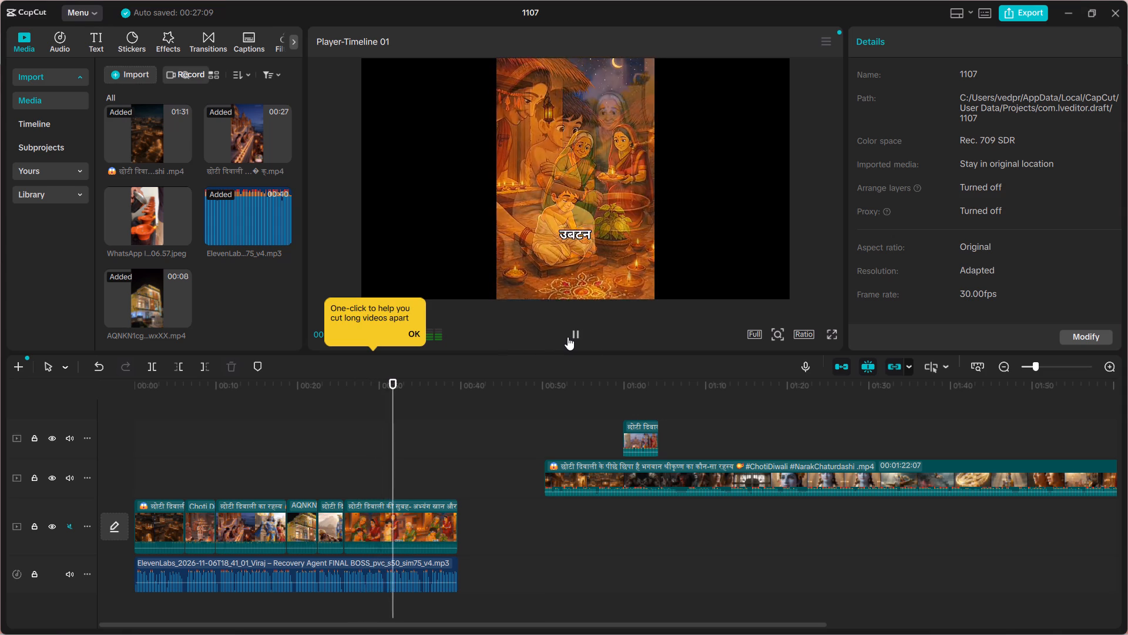
pyautogui.click(568, 337)
pyautogui.click(568, 337)
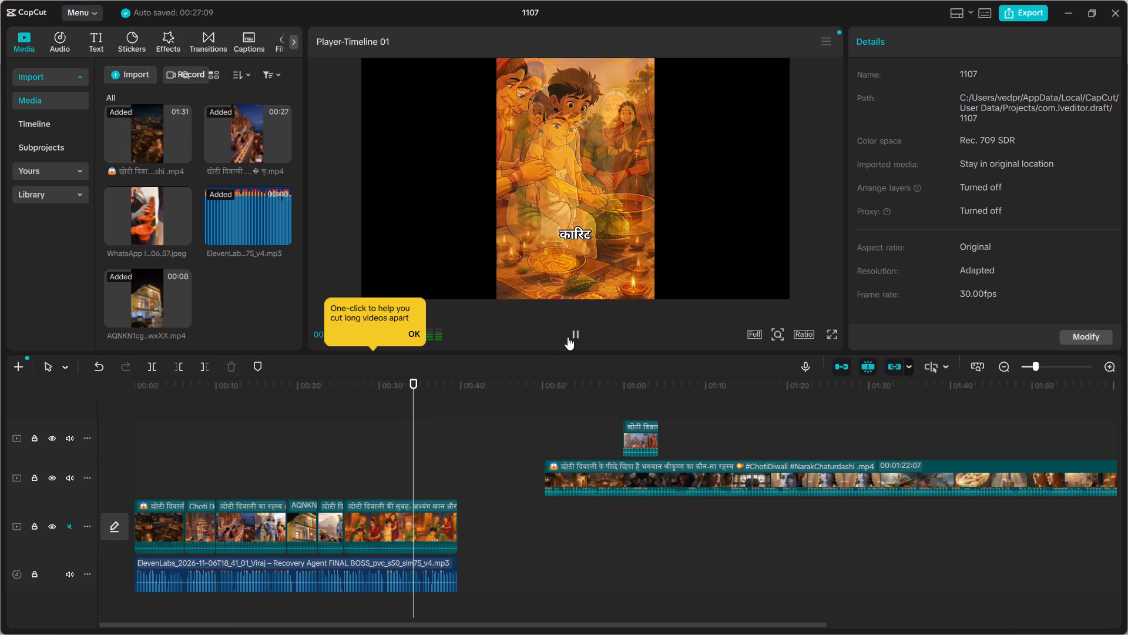
pyautogui.click(568, 337)
pyautogui.click(568, 337)
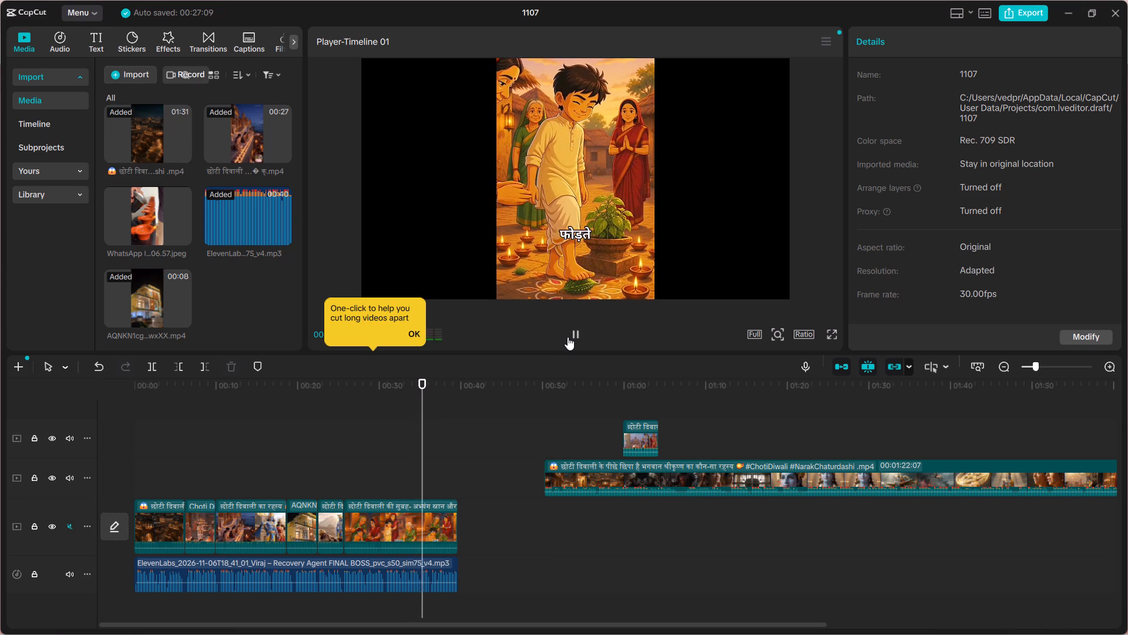
pyautogui.click(568, 337)
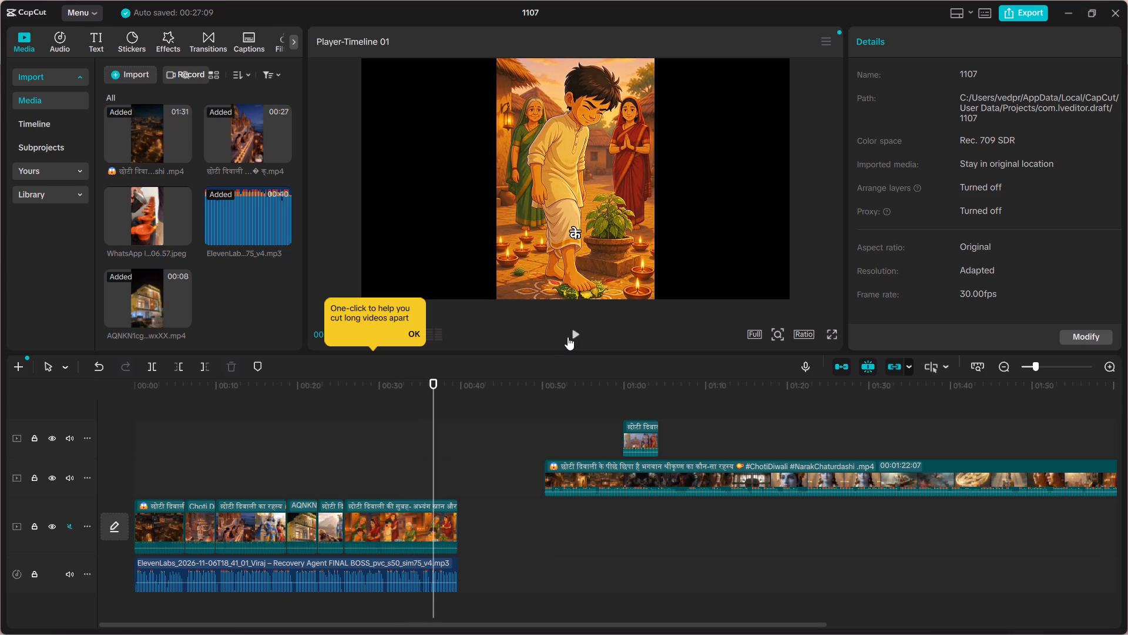
pyautogui.click(568, 337)
pyautogui.click(568, 337)
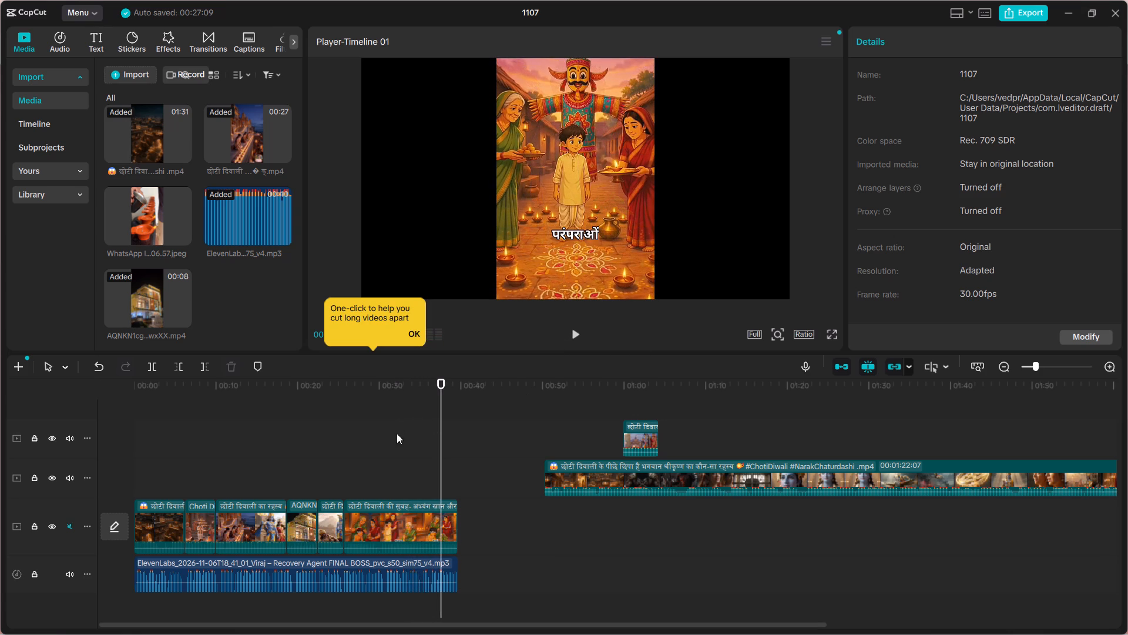
pyautogui.click(396, 462)
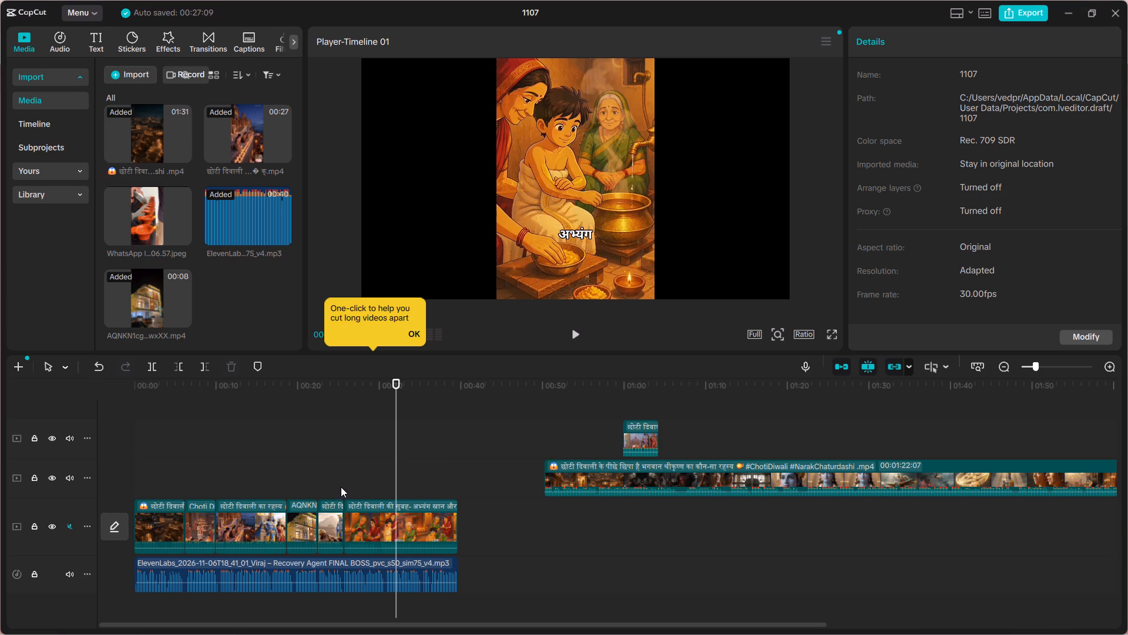
# Replay the ritual-bath clip from its start and split it at about 00:00:30, in the scene of the boy seated outdoors.
pyautogui.click(341, 487)
pyautogui.click(582, 332)
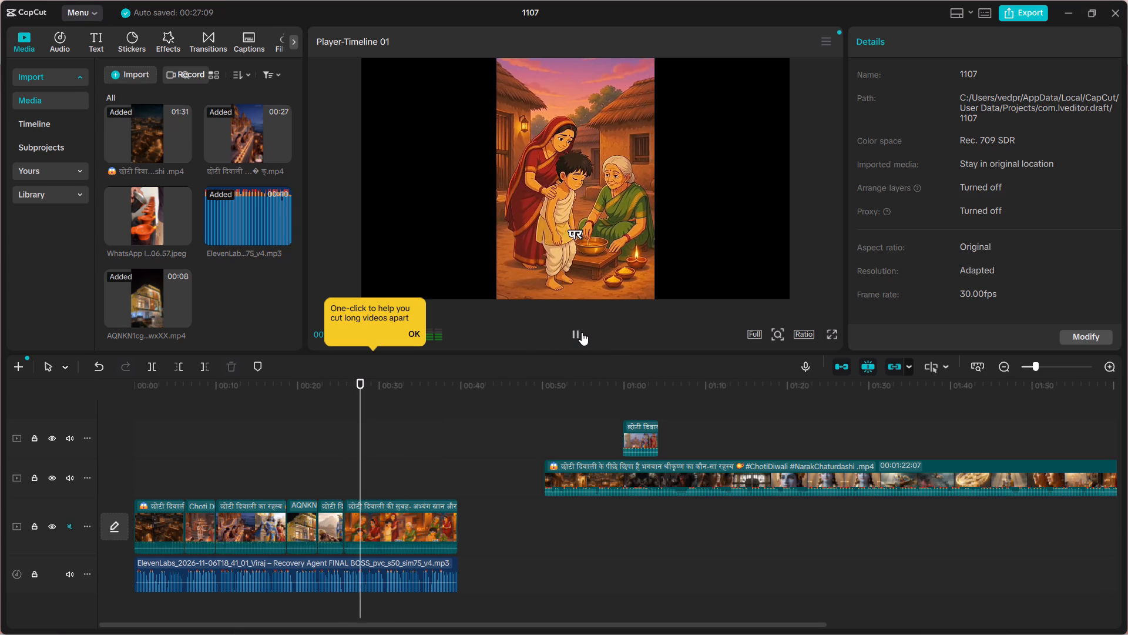
pyautogui.click(582, 332)
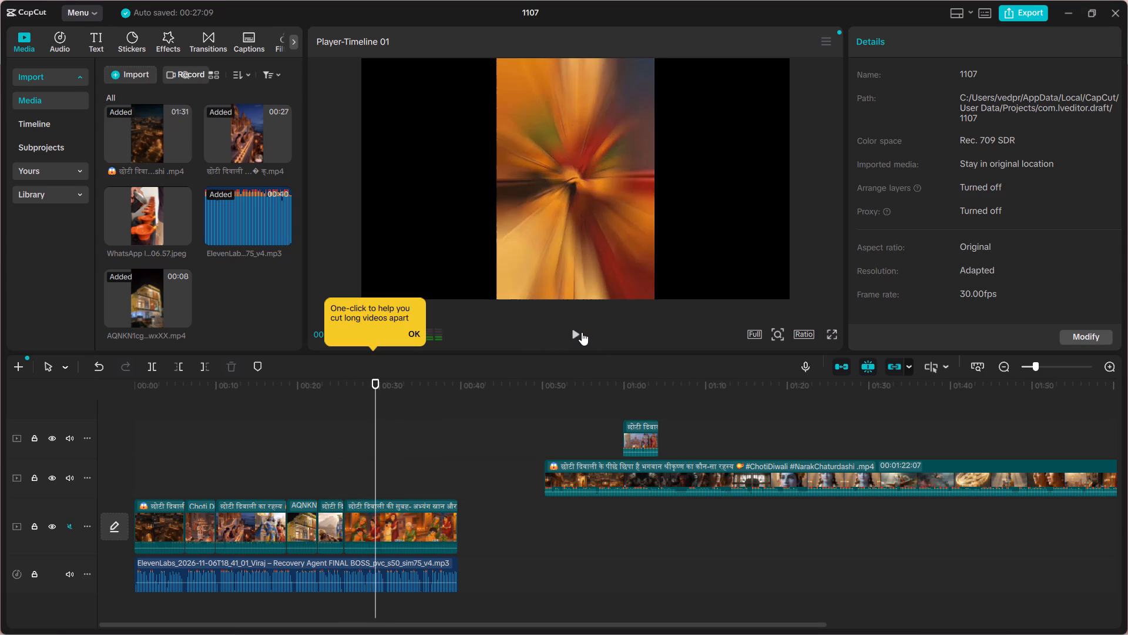
pyautogui.click(582, 332)
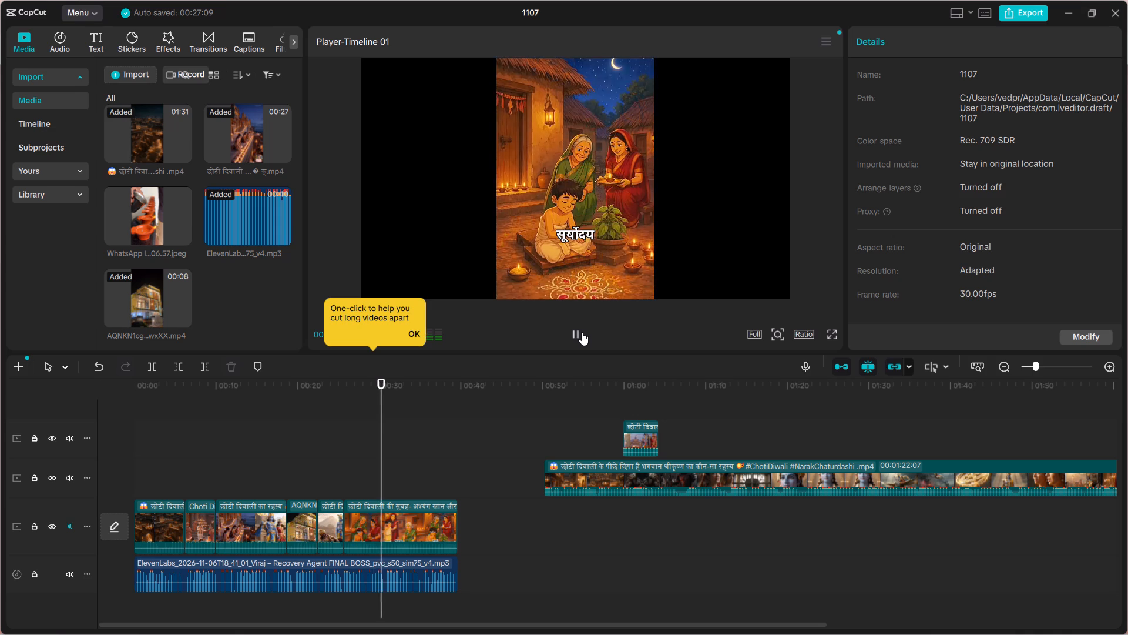
pyautogui.click(582, 332)
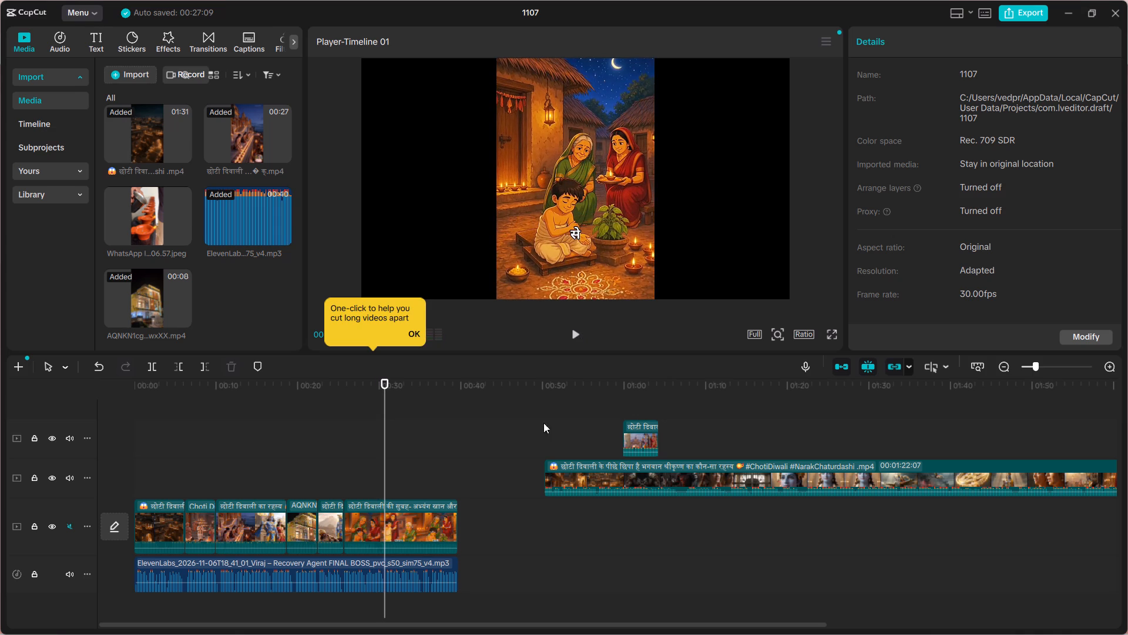
pyautogui.click(418, 523)
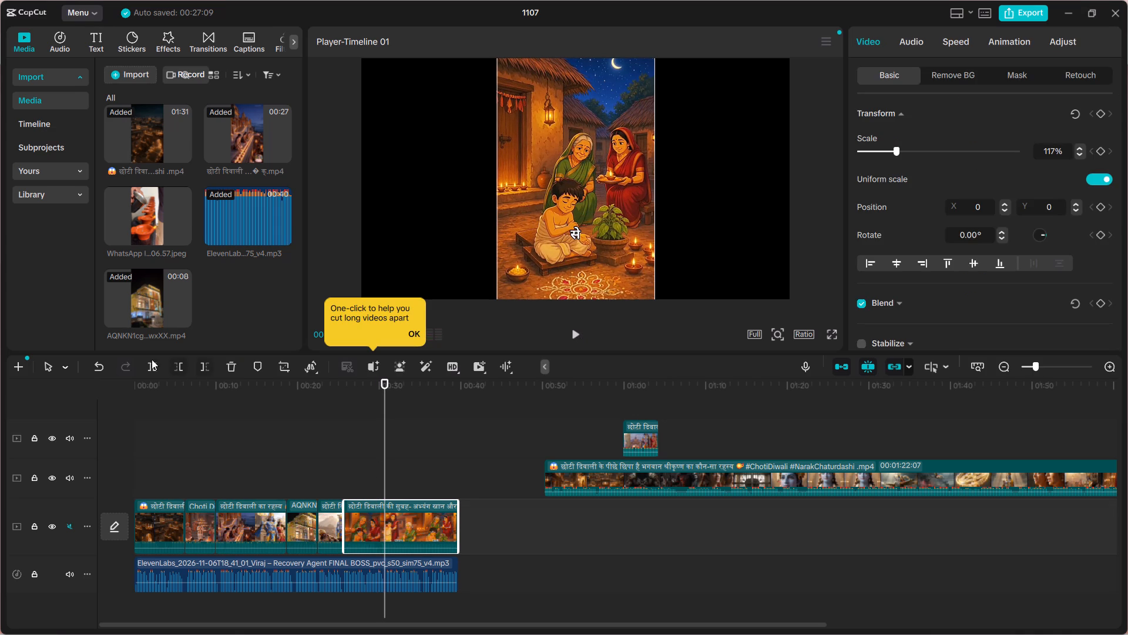
pyautogui.click(154, 372)
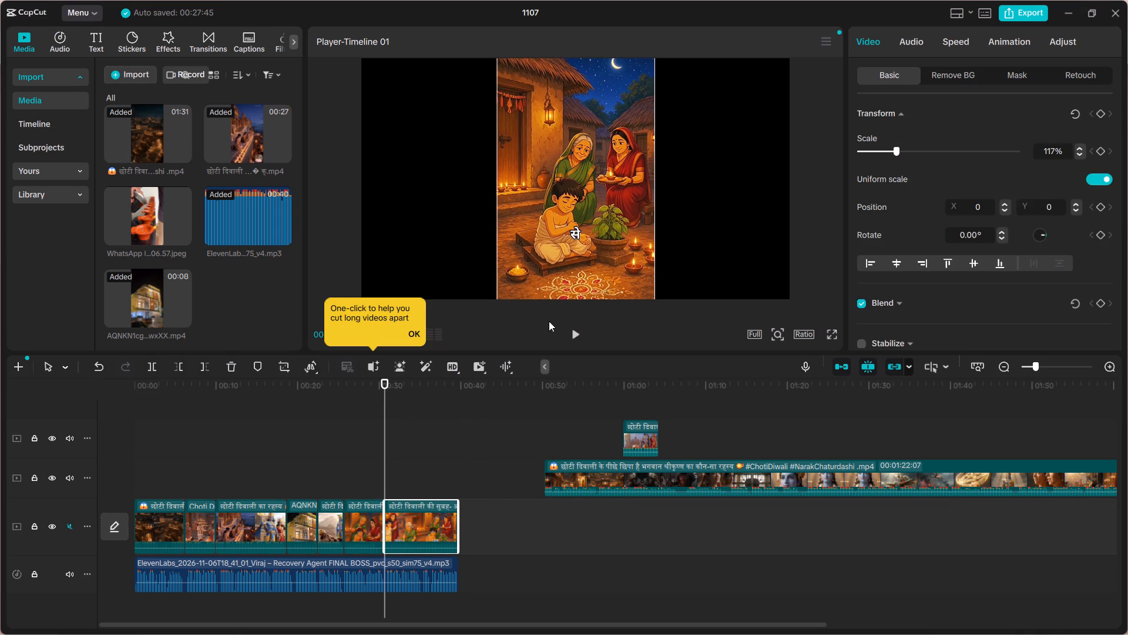
# Play the second part of the split ritual-bath clip and move it off the main track to the upper track at about 01:08.
pyautogui.click(577, 336)
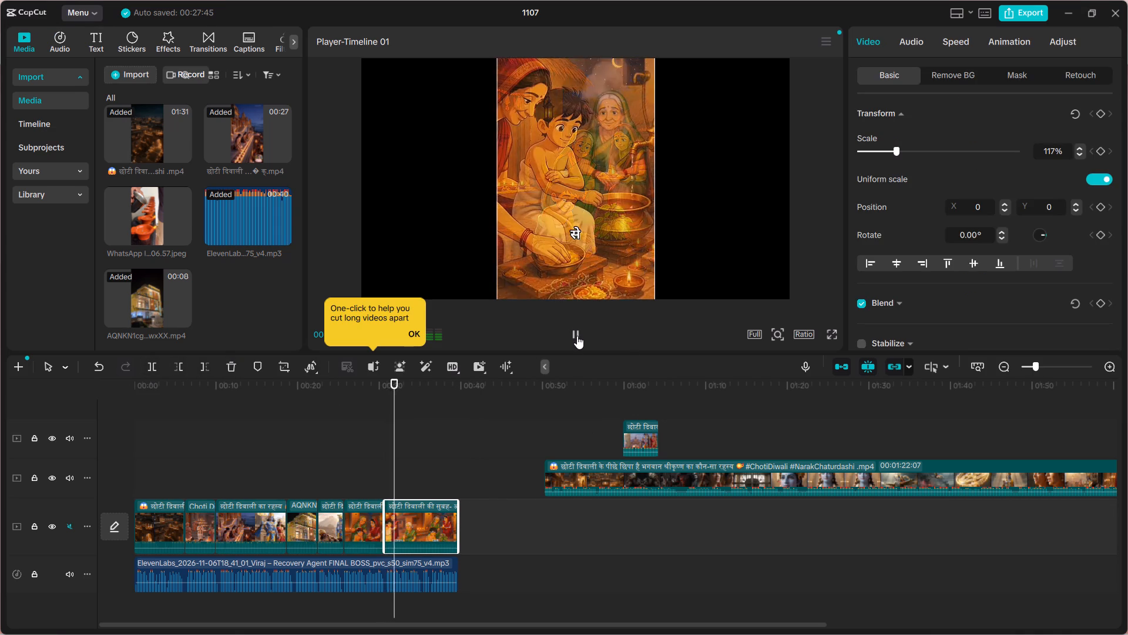
pyautogui.click(577, 336)
pyautogui.click(577, 336)
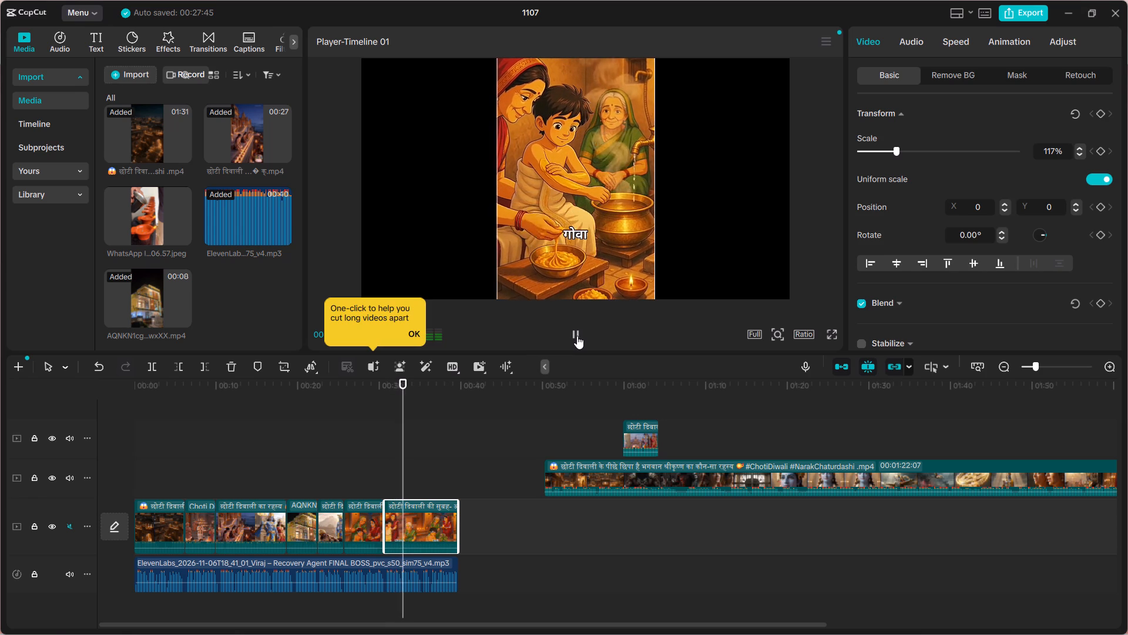
pyautogui.click(577, 336)
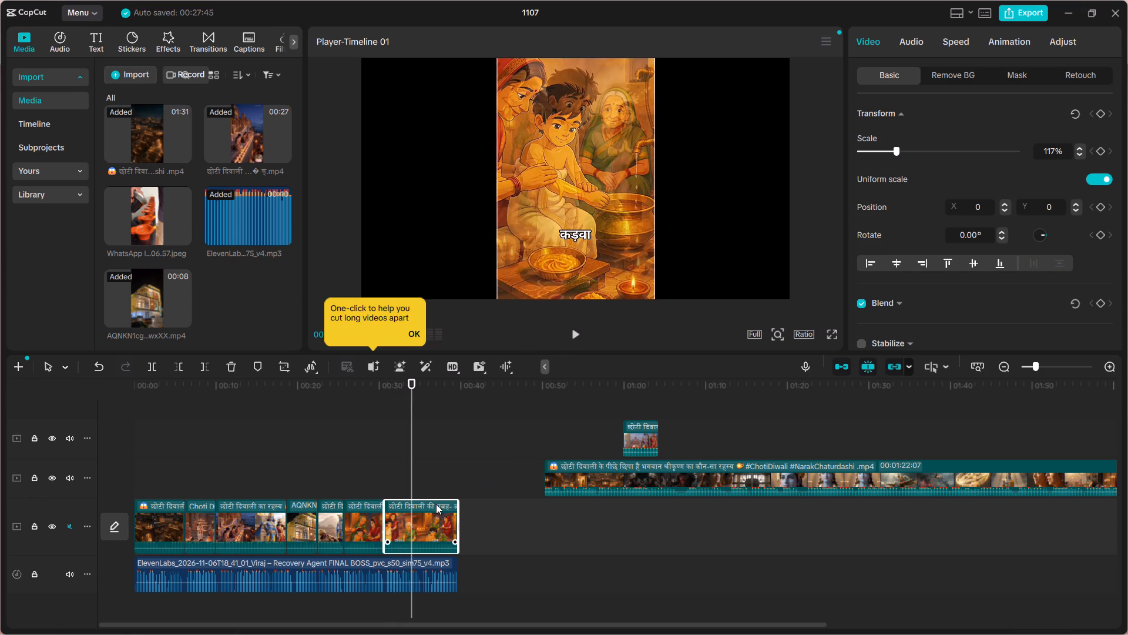
pyautogui.moveTo(436, 504); pyautogui.dragTo(742, 422)
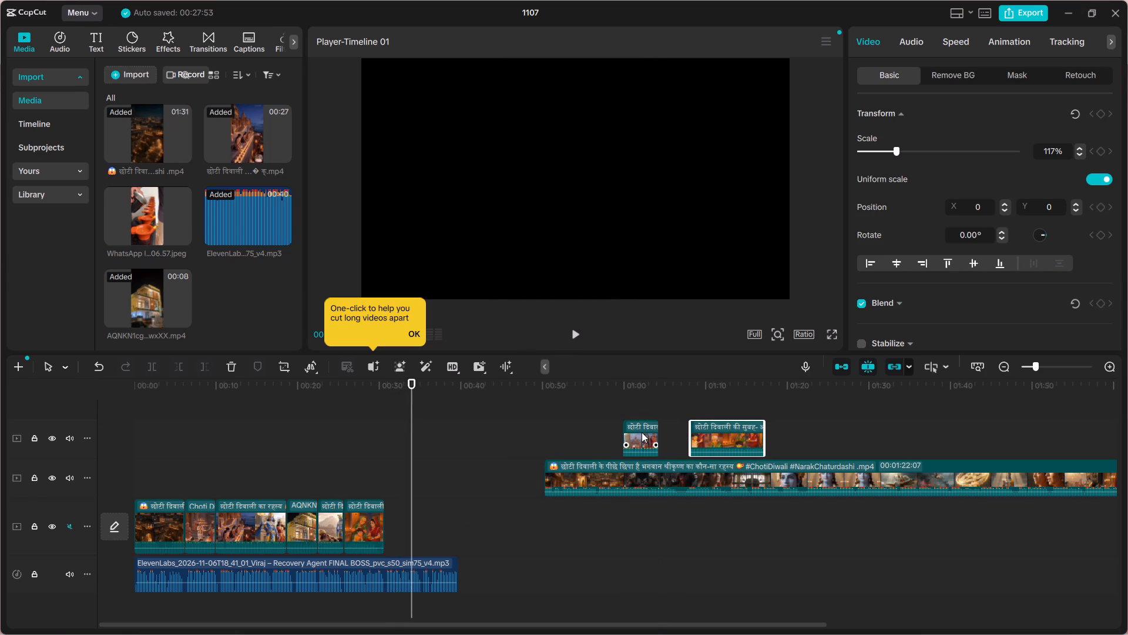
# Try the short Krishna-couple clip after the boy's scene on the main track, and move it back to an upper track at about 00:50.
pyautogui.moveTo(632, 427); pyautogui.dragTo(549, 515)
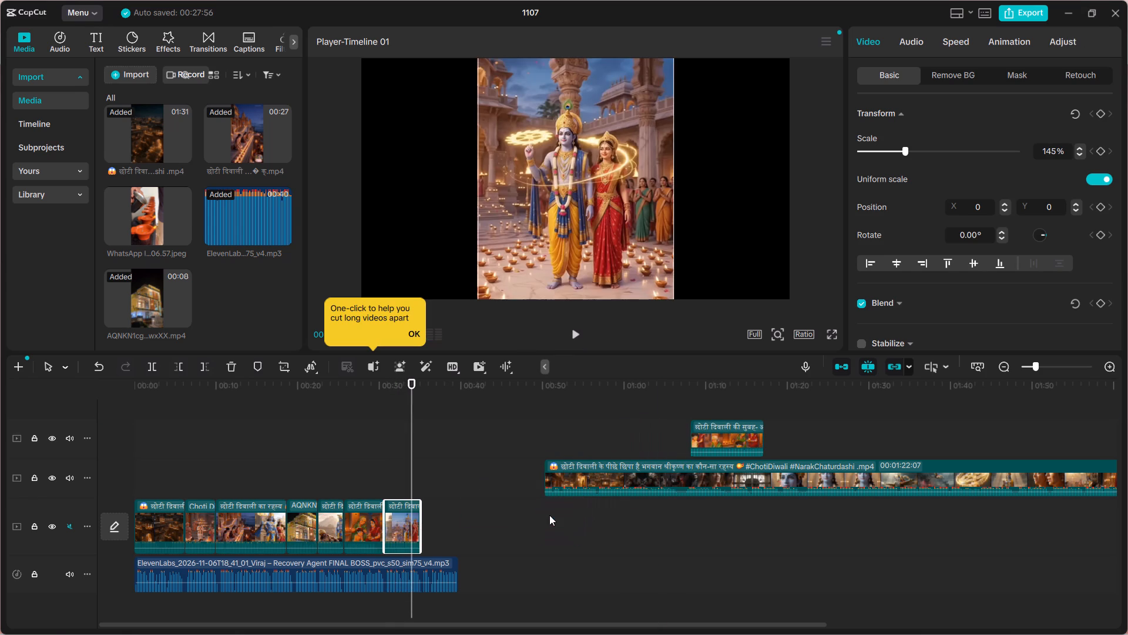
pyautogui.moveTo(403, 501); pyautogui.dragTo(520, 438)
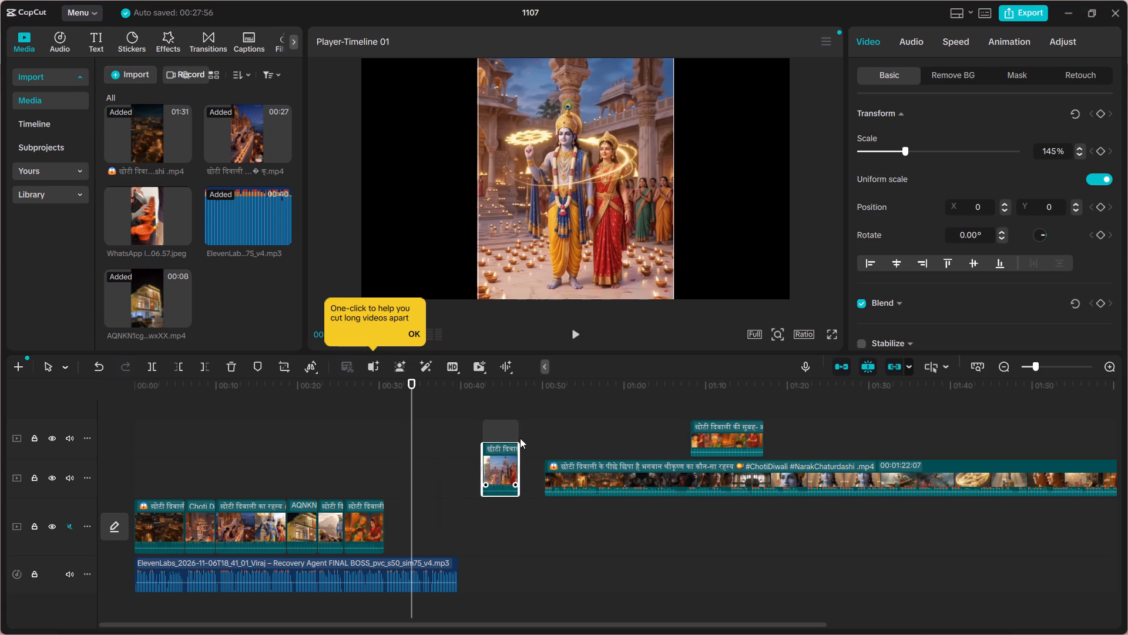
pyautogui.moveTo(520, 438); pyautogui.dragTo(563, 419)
# Skim the long Narak Chaturdashi clip and move it onto the main track after the boy's scene, starting at about 00:30.
pyautogui.click(638, 483)
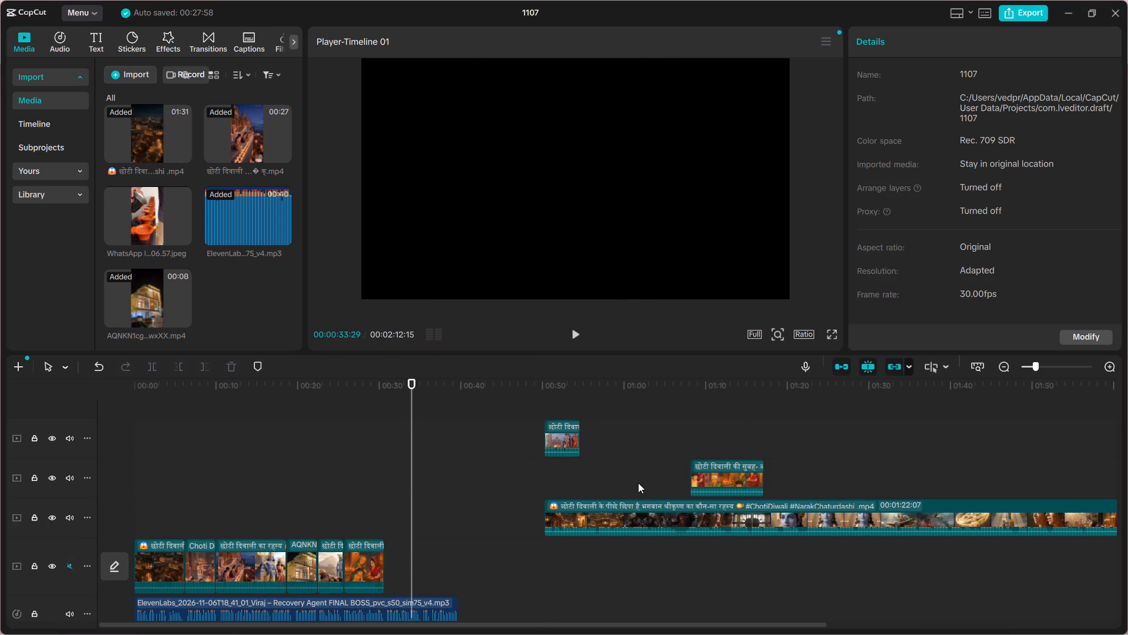
pyautogui.moveTo(638, 483); pyautogui.dragTo(905, 506)
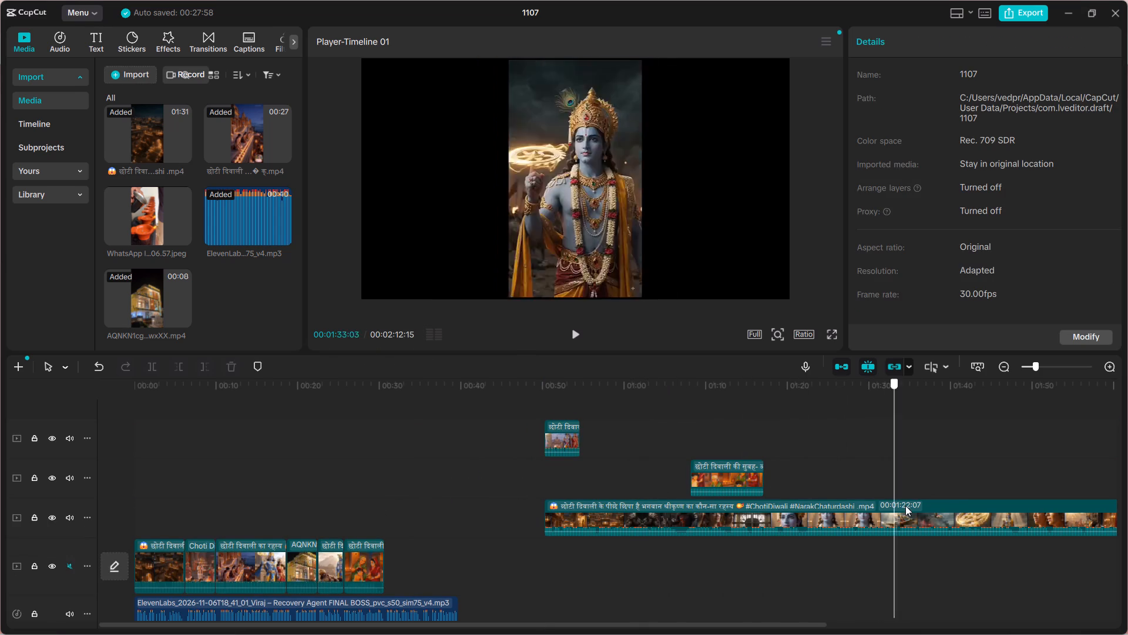
pyautogui.moveTo(905, 506); pyautogui.dragTo(914, 511)
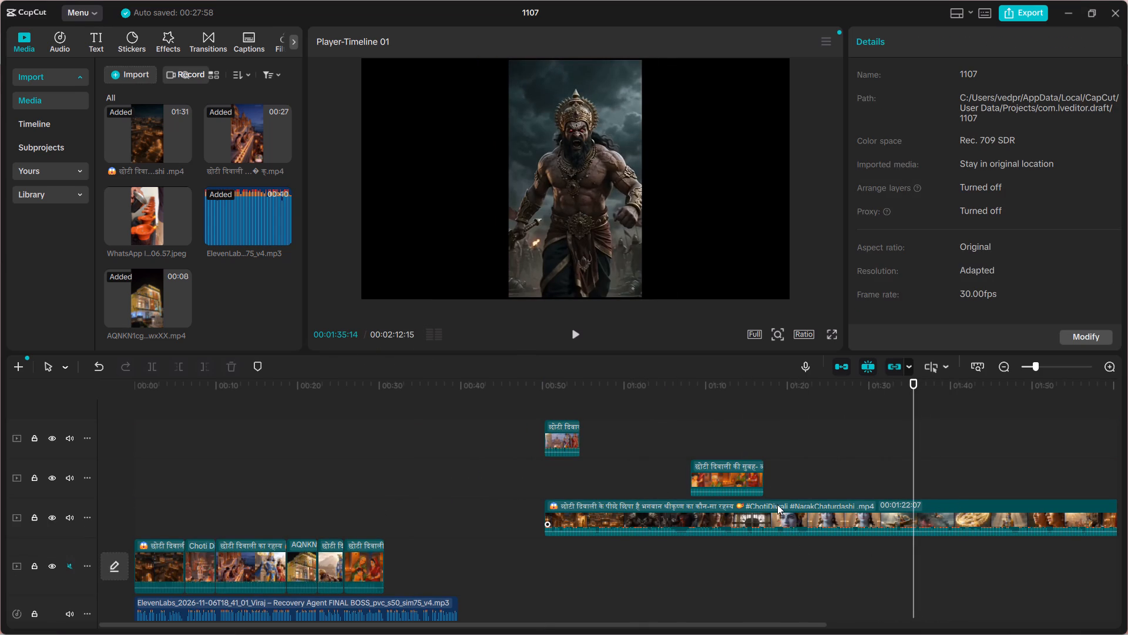
pyautogui.moveTo(776, 504); pyautogui.dragTo(736, 543)
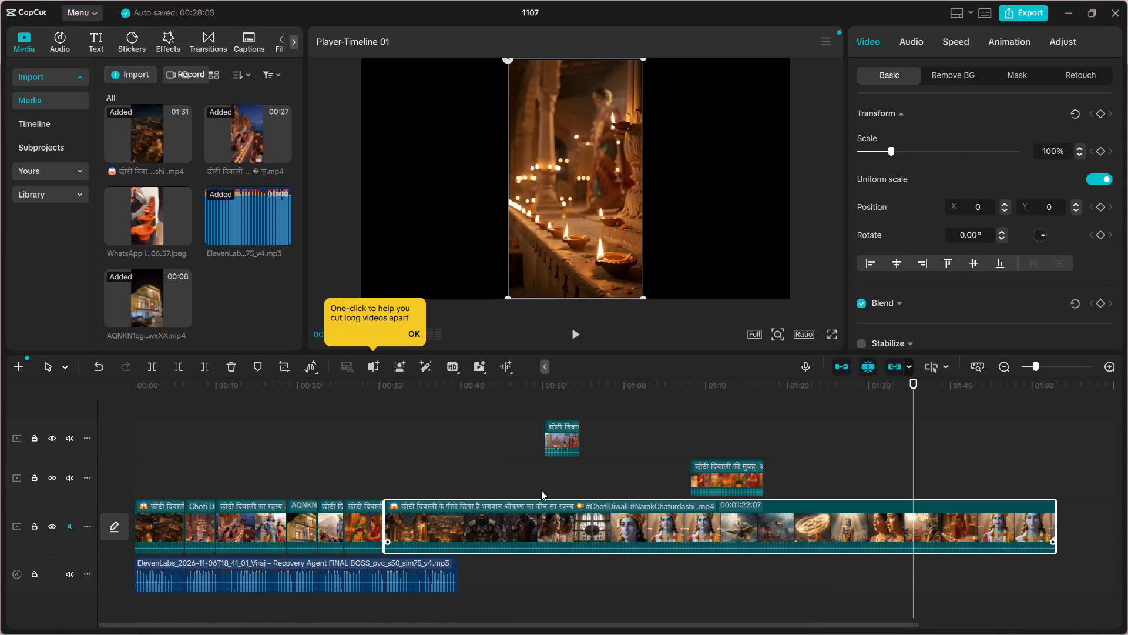
# Skim the long Narak Chaturdashi clip and trim about 22 seconds off its start, so it begins with Krishna in the open doorway.
pyautogui.moveTo(411, 432); pyautogui.dragTo(452, 433)
pyautogui.click(452, 433)
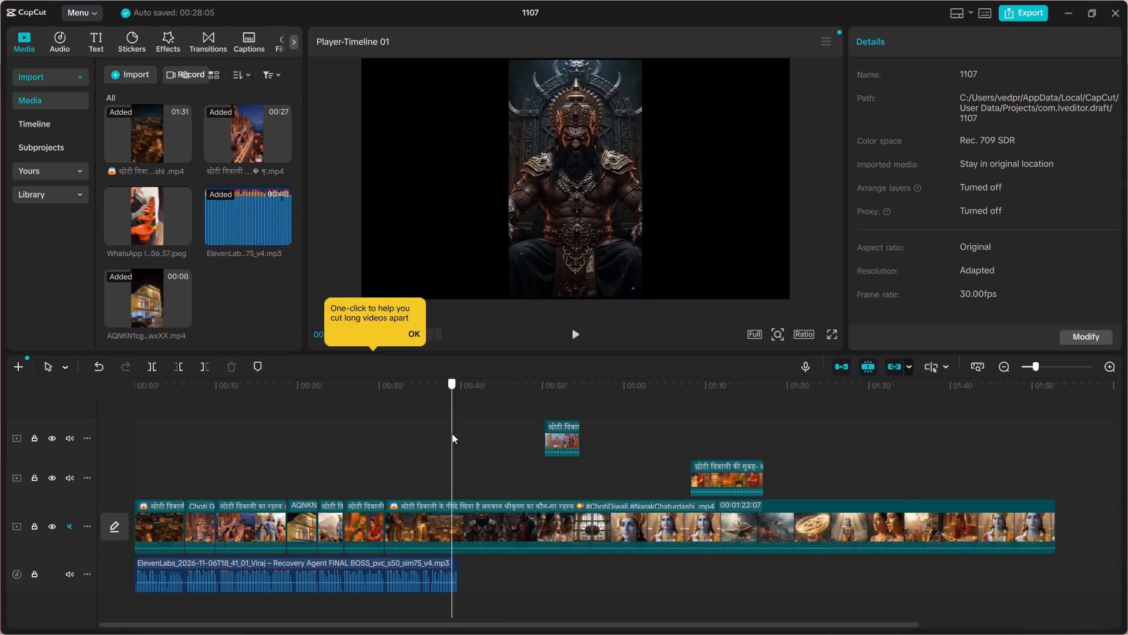
pyautogui.moveTo(452, 433); pyautogui.dragTo(611, 453)
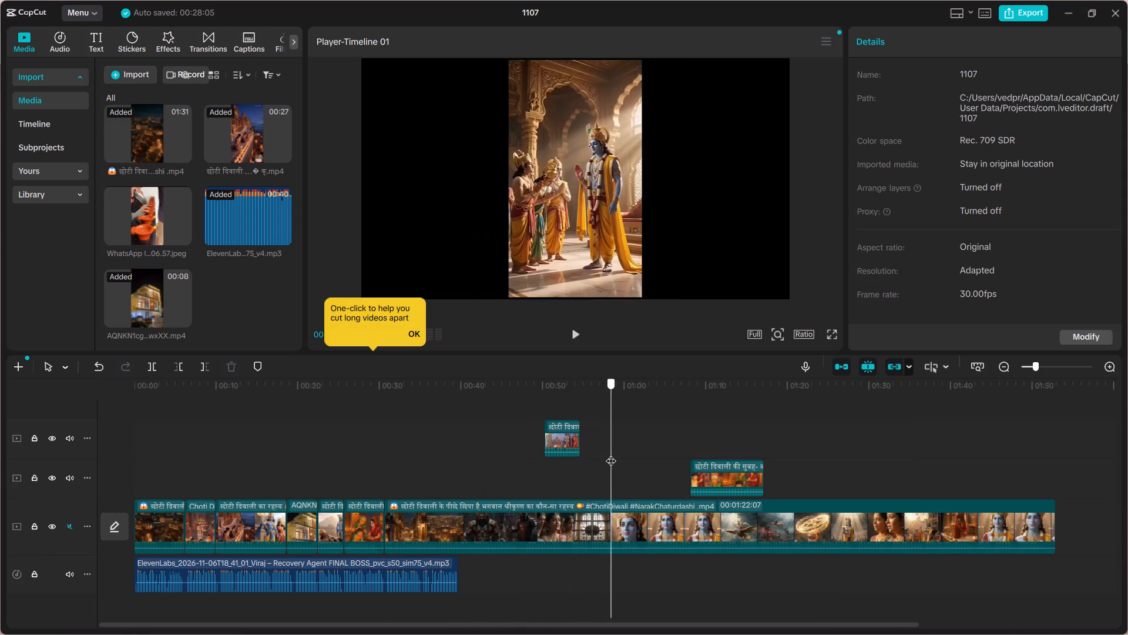
pyautogui.moveTo(611, 453); pyautogui.dragTo(643, 481)
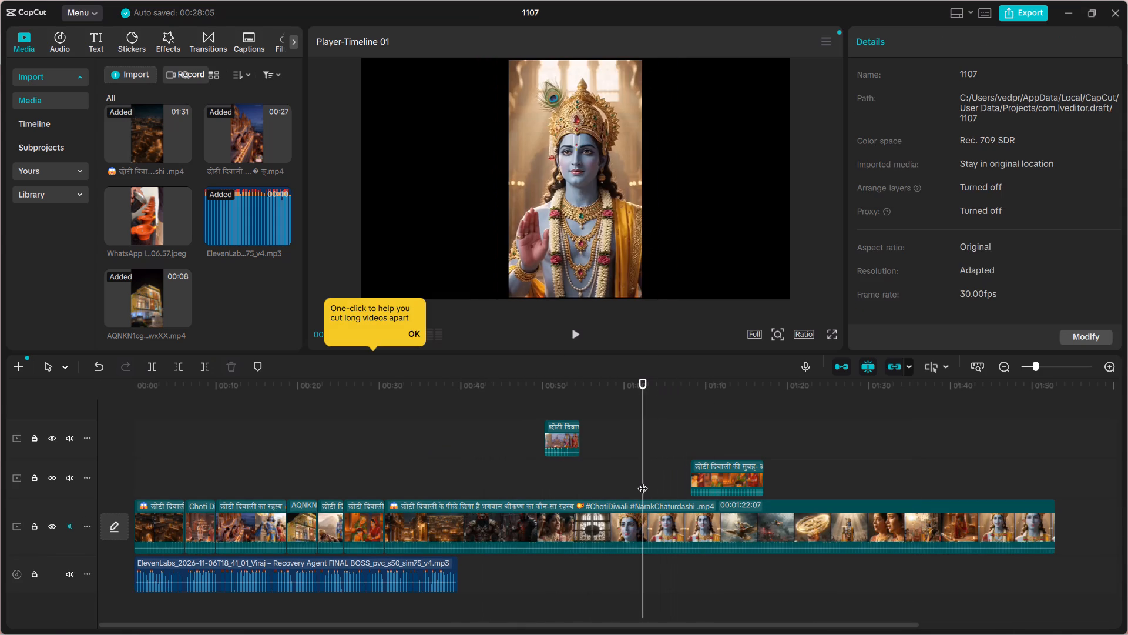
pyautogui.click(506, 510)
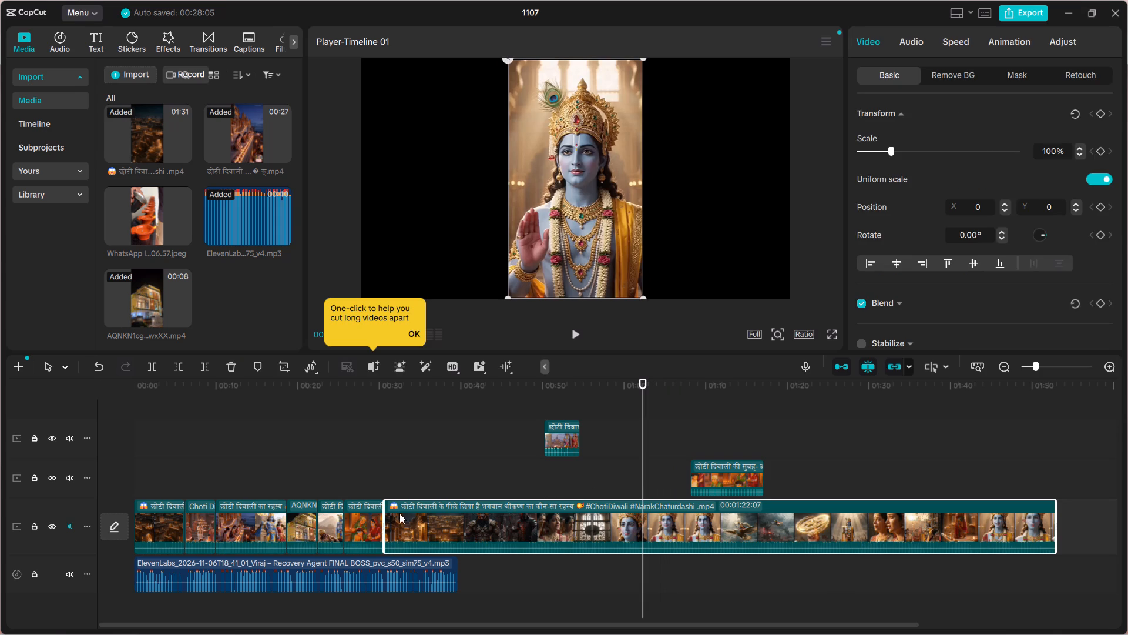
pyautogui.moveTo(383, 513); pyautogui.dragTo(512, 517)
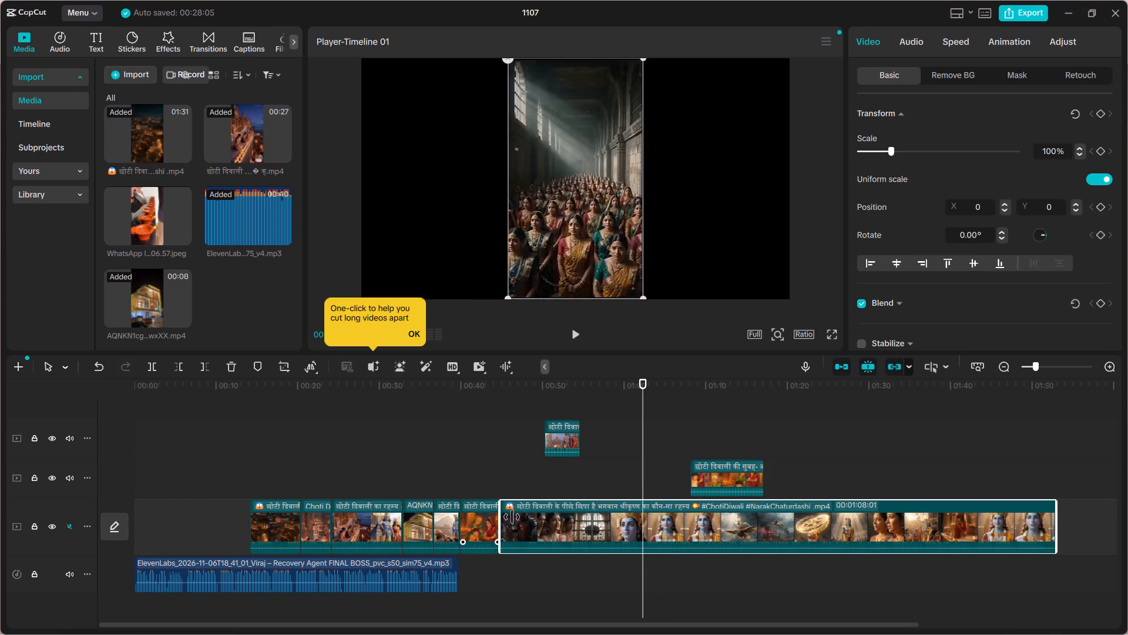
pyautogui.moveTo(512, 517); pyautogui.dragTo(554, 524)
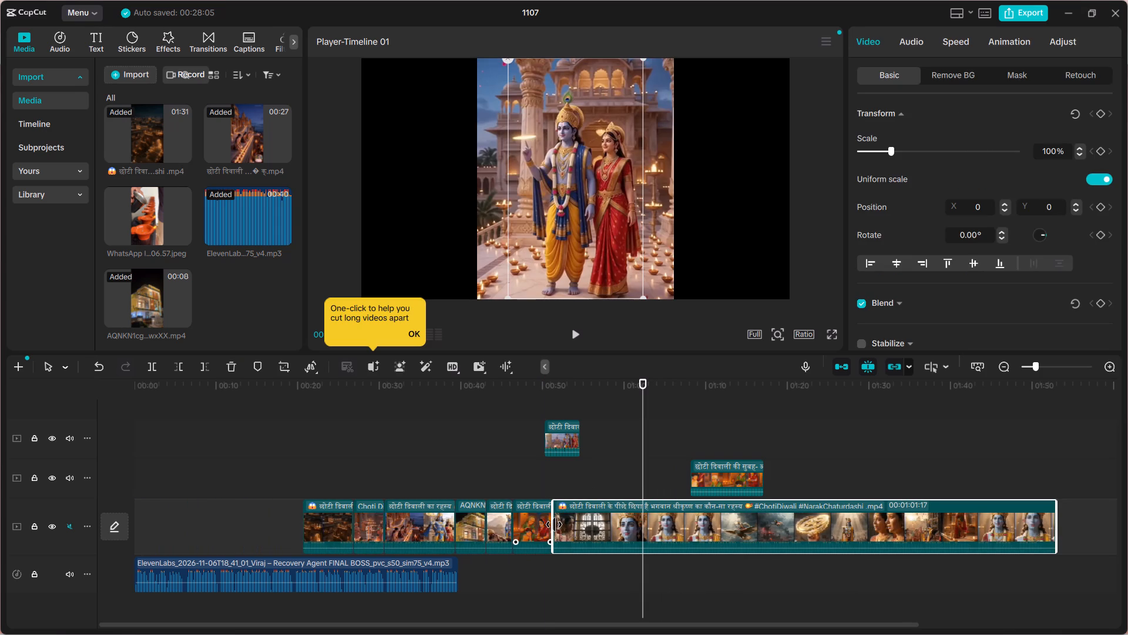
pyautogui.moveTo(554, 524); pyautogui.dragTo(653, 531)
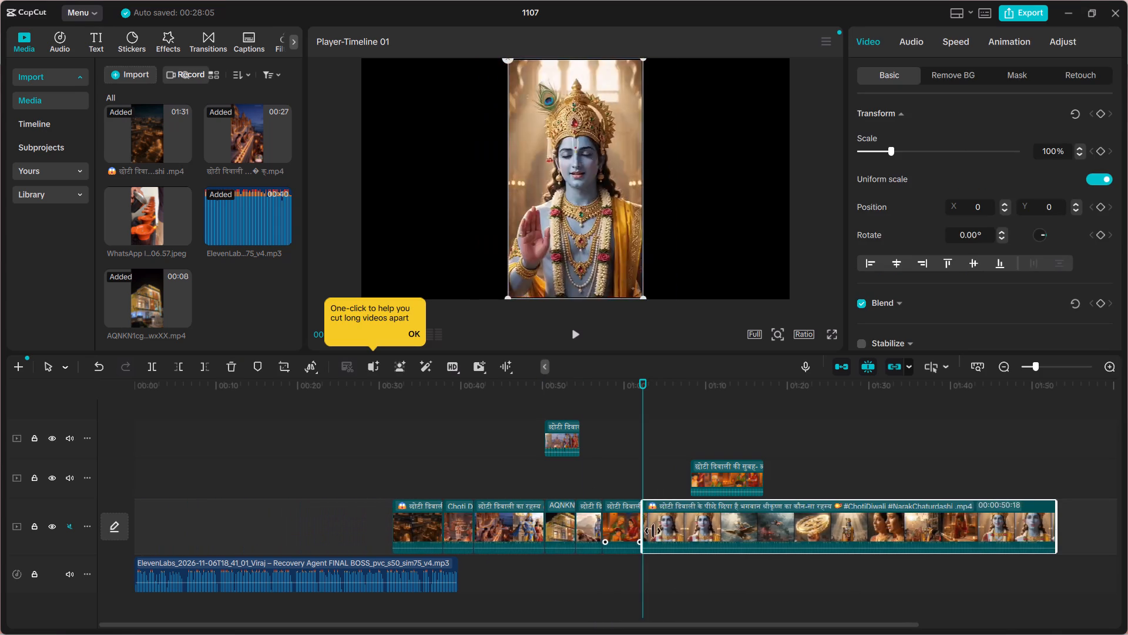
pyautogui.moveTo(653, 531); pyautogui.dragTo(722, 537)
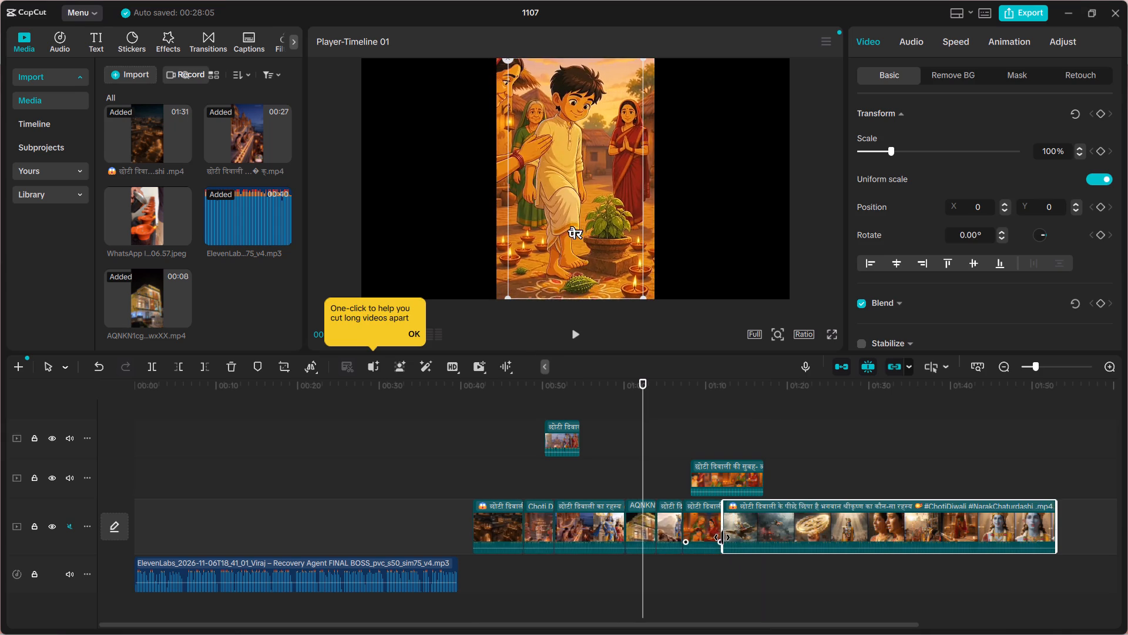
pyautogui.moveTo(722, 537); pyautogui.dragTo(666, 556)
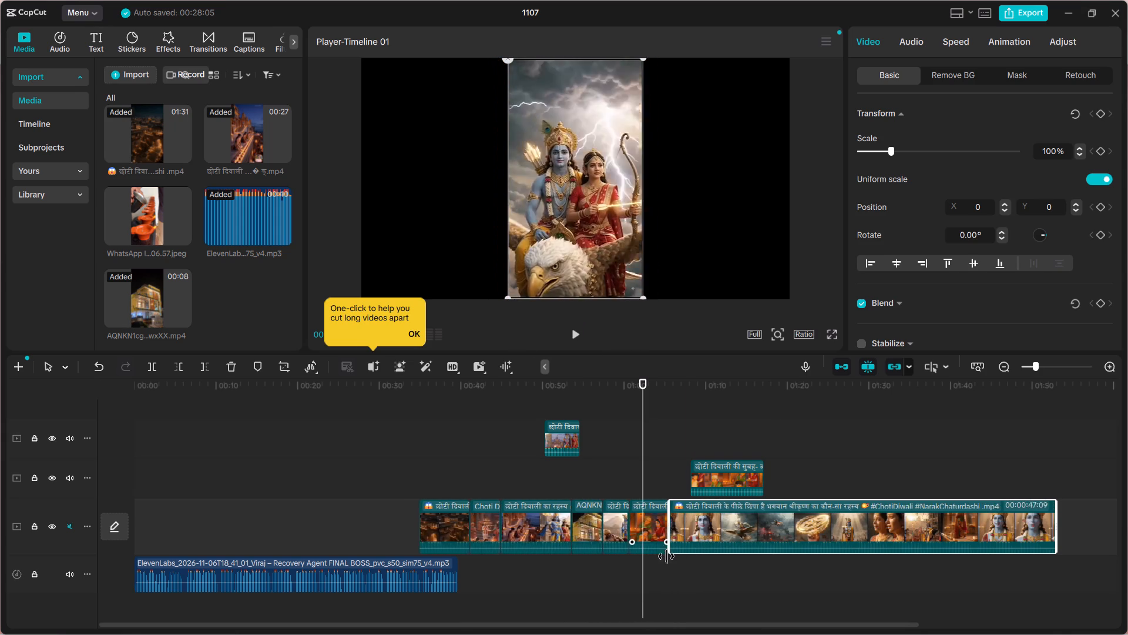
pyautogui.moveTo(666, 556); pyautogui.dragTo(629, 564)
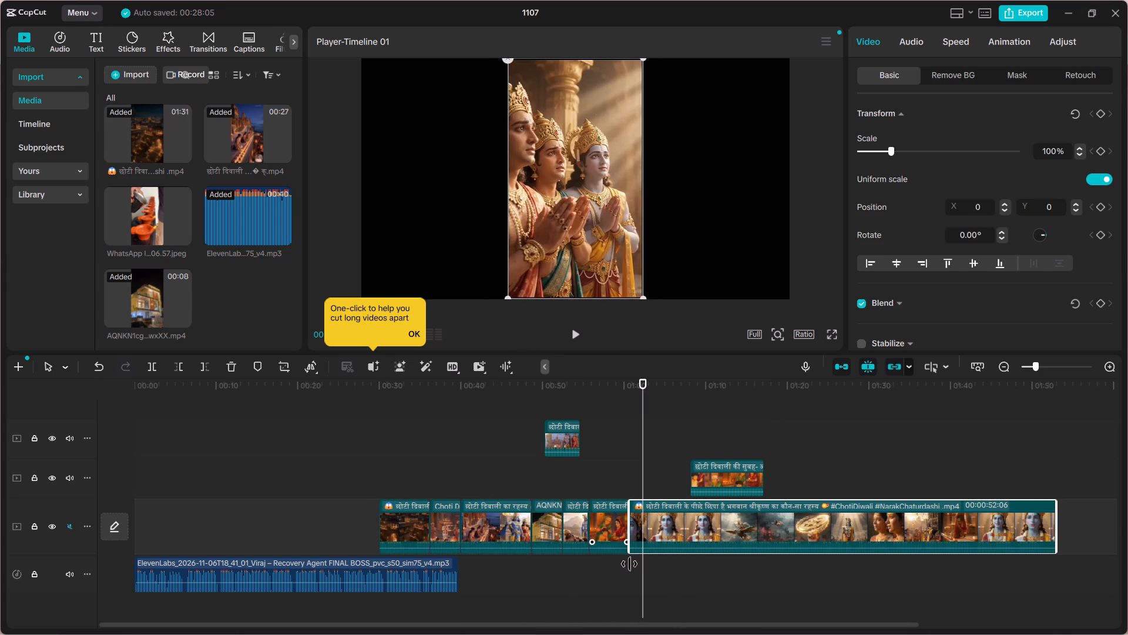
pyautogui.moveTo(629, 564); pyautogui.dragTo(575, 563)
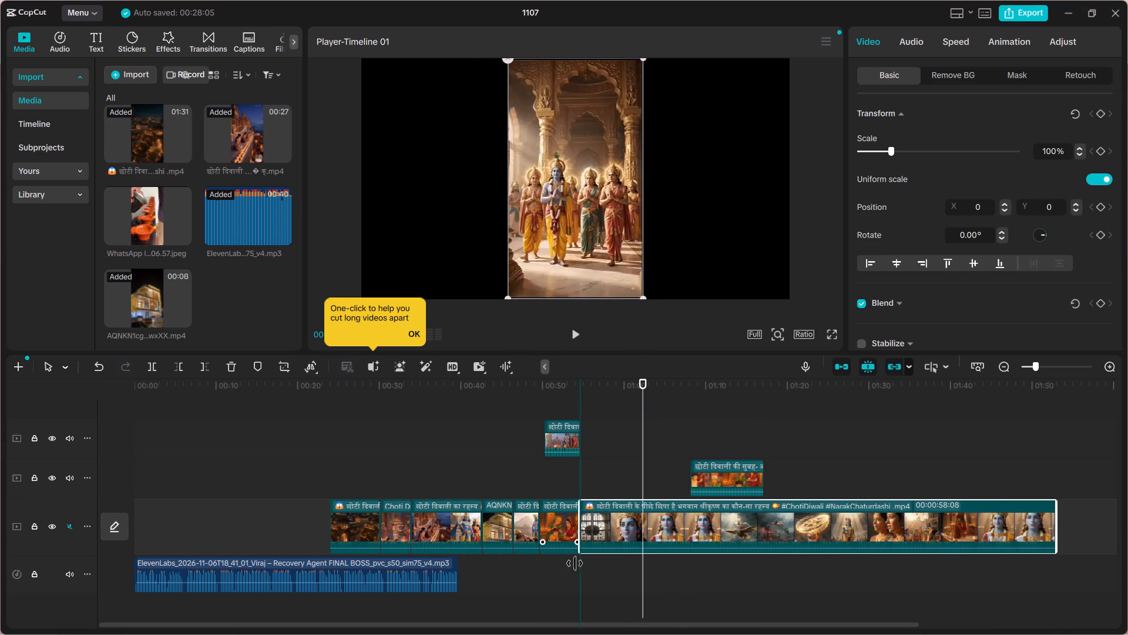
pyautogui.moveTo(575, 563); pyautogui.dragTo(564, 562)
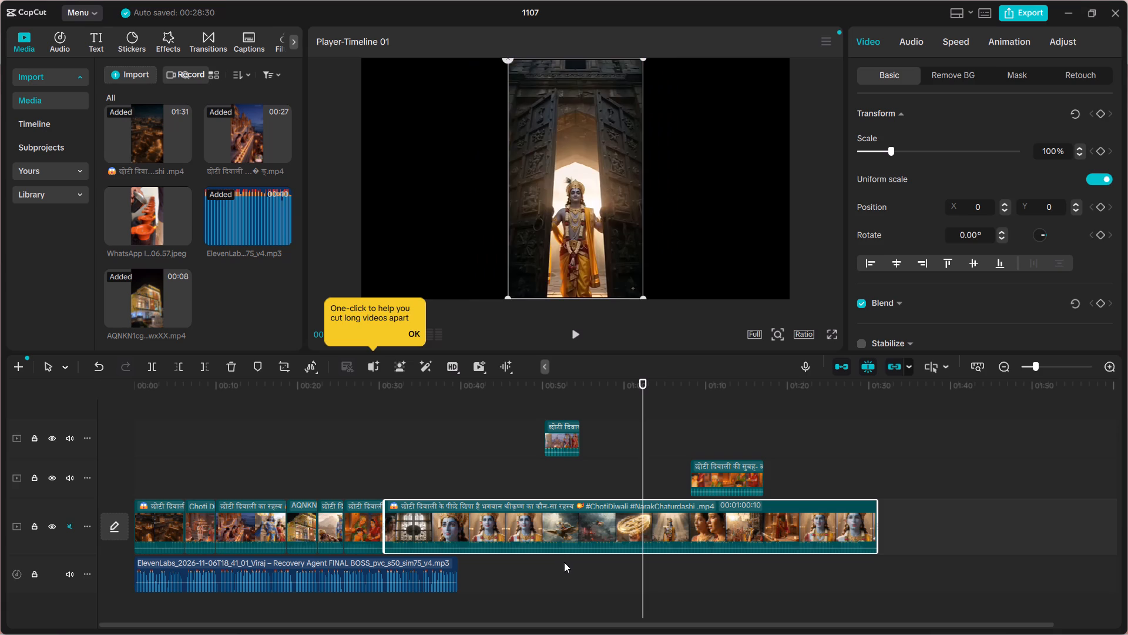
# Move the two spare clips further along one upper track, the Krishna-couple clip to about 01:17 and the ritual-bath clip to about 01:30.
pyautogui.moveTo(562, 425); pyautogui.dragTo(776, 423)
pyautogui.moveTo(707, 463); pyautogui.dragTo(865, 450)
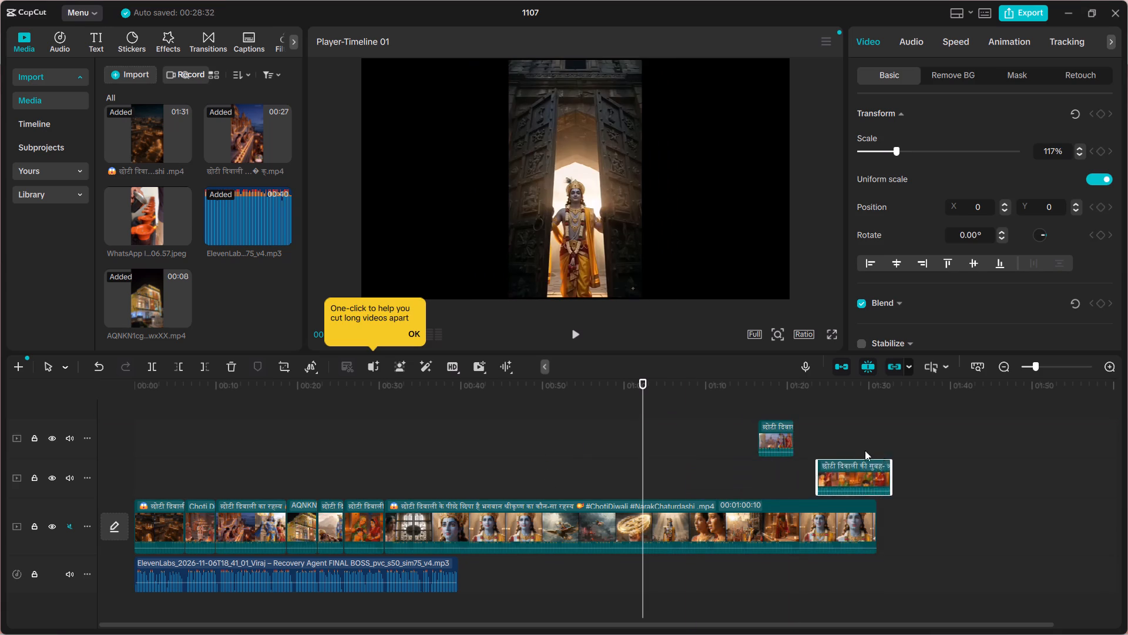
pyautogui.moveTo(865, 450); pyautogui.dragTo(888, 437)
# Set the speed of the long Narak Chaturdashi clip on the main track to 1.71x.
pyautogui.click(382, 459)
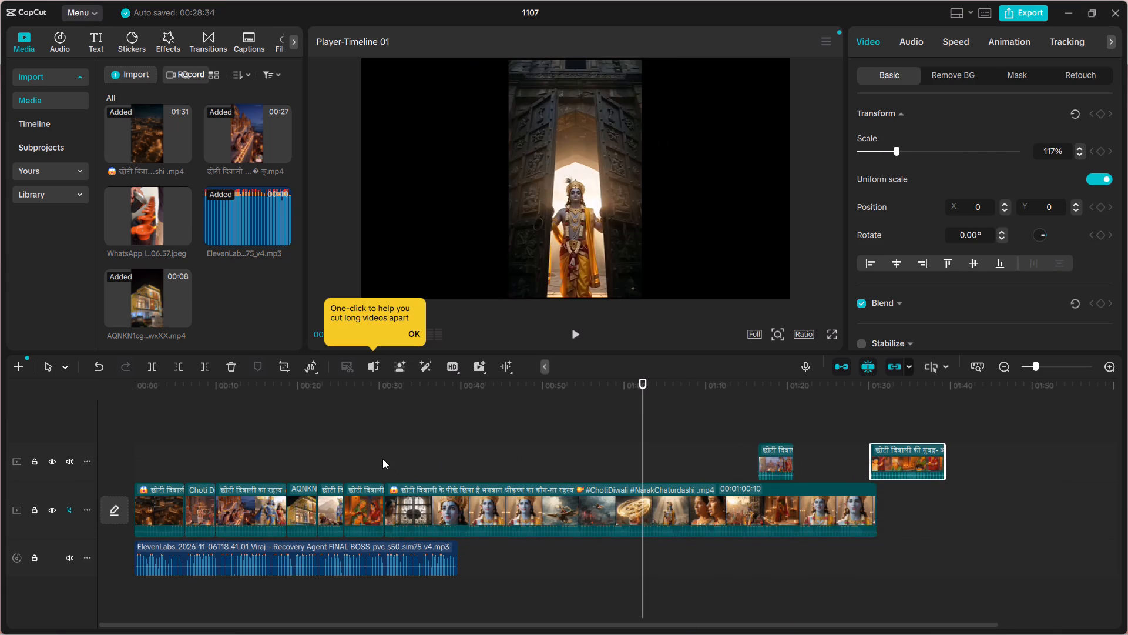
pyautogui.click(630, 489)
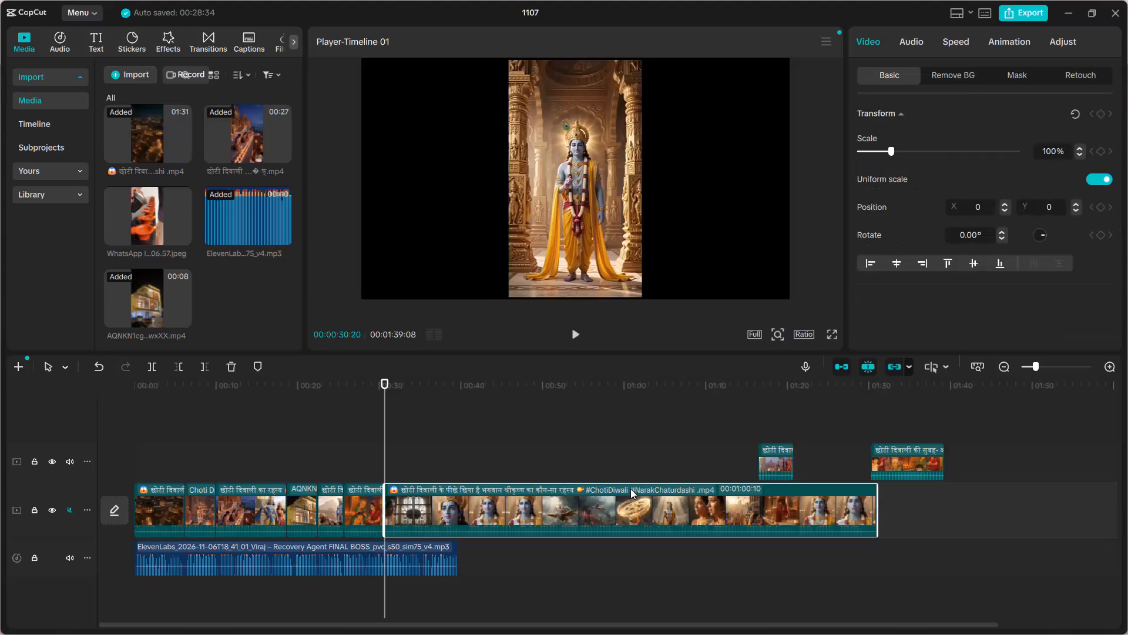
pyautogui.click(955, 42)
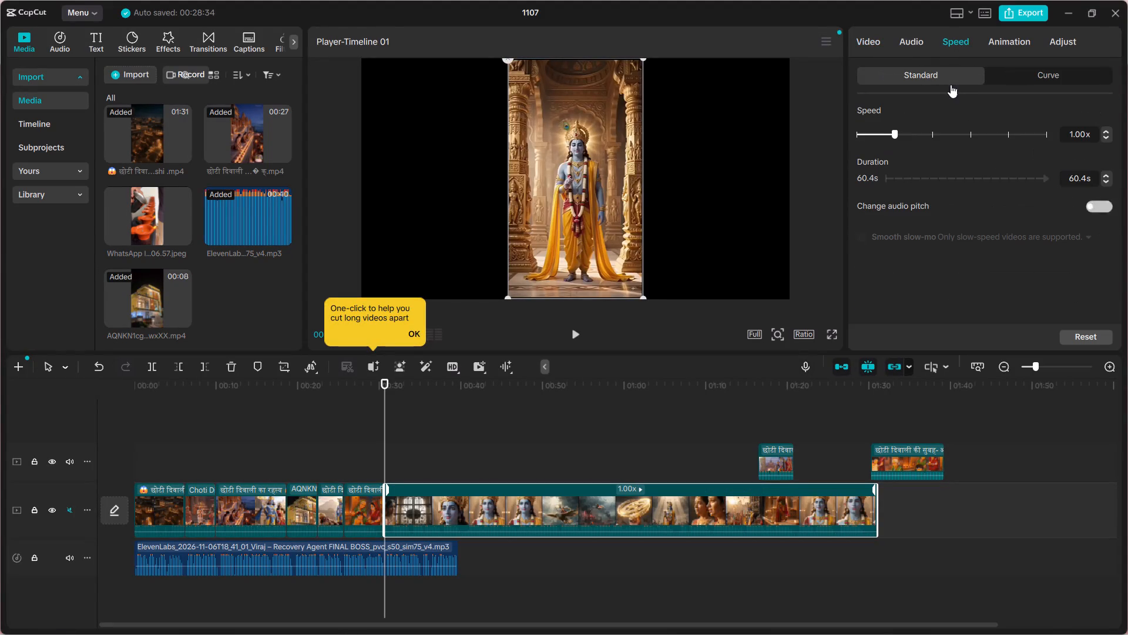
pyautogui.click(922, 136)
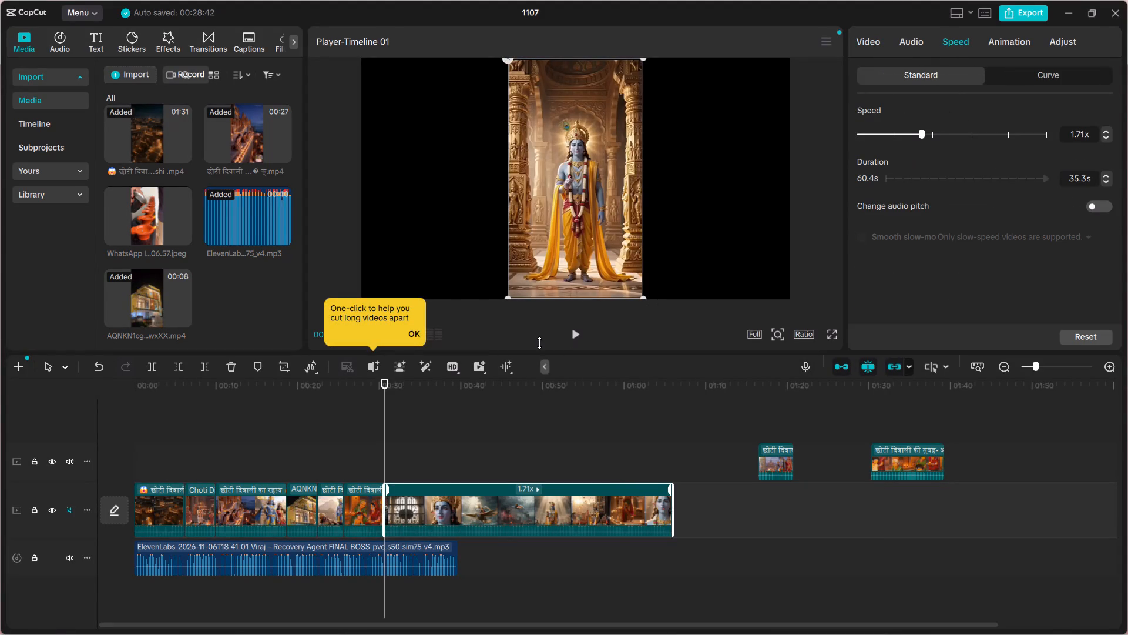
# Play the sped-up Narak Chaturdashi clip and trim its start to the close-up of Krishna, leaving a duration of 29.4 s.
pyautogui.click(578, 328)
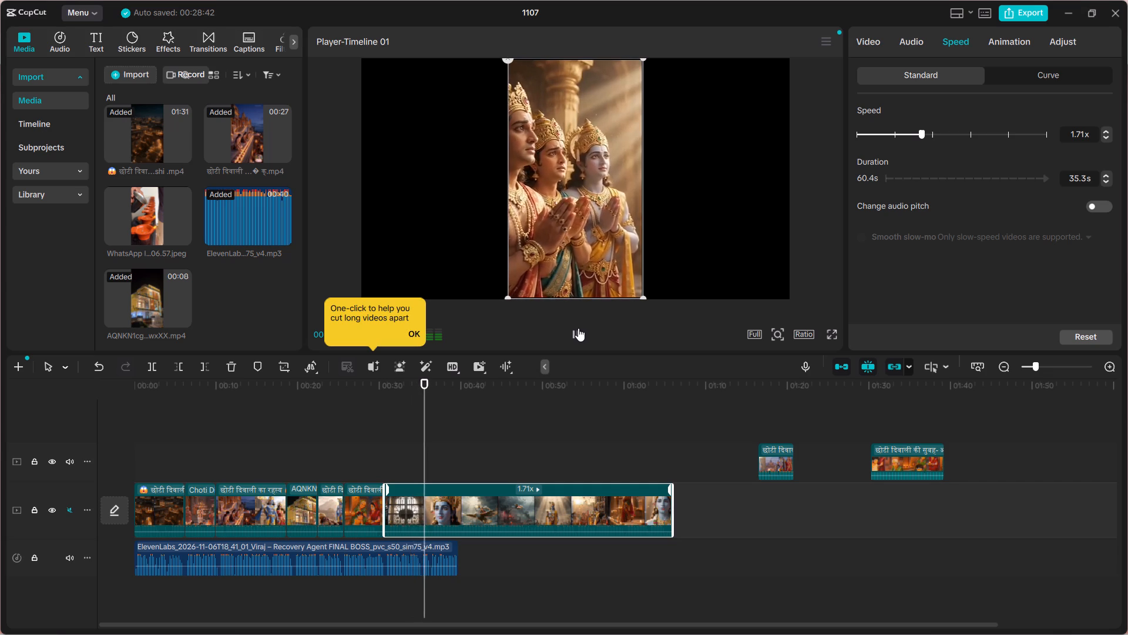
pyautogui.click(578, 328)
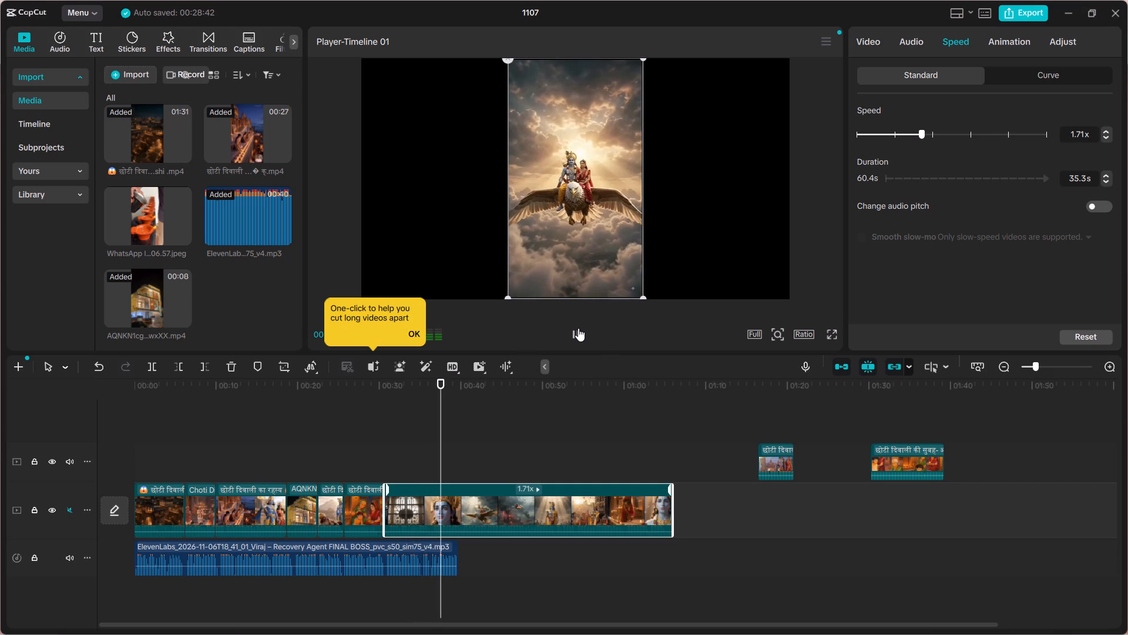
pyautogui.moveTo(384, 498); pyautogui.dragTo(398, 499)
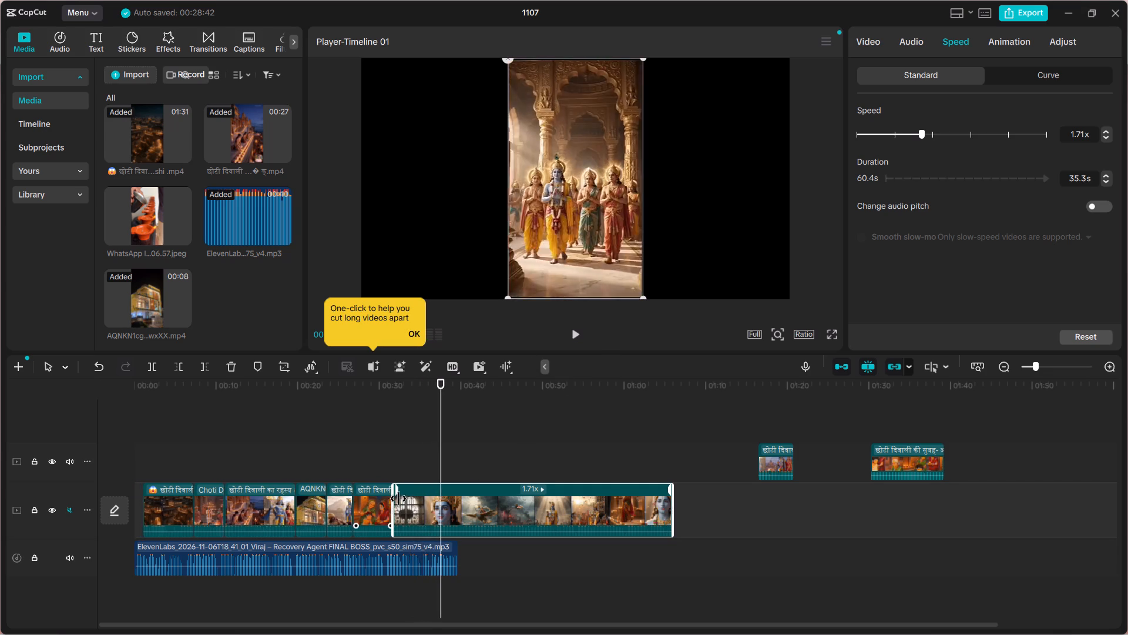
pyautogui.moveTo(398, 499); pyautogui.dragTo(430, 500)
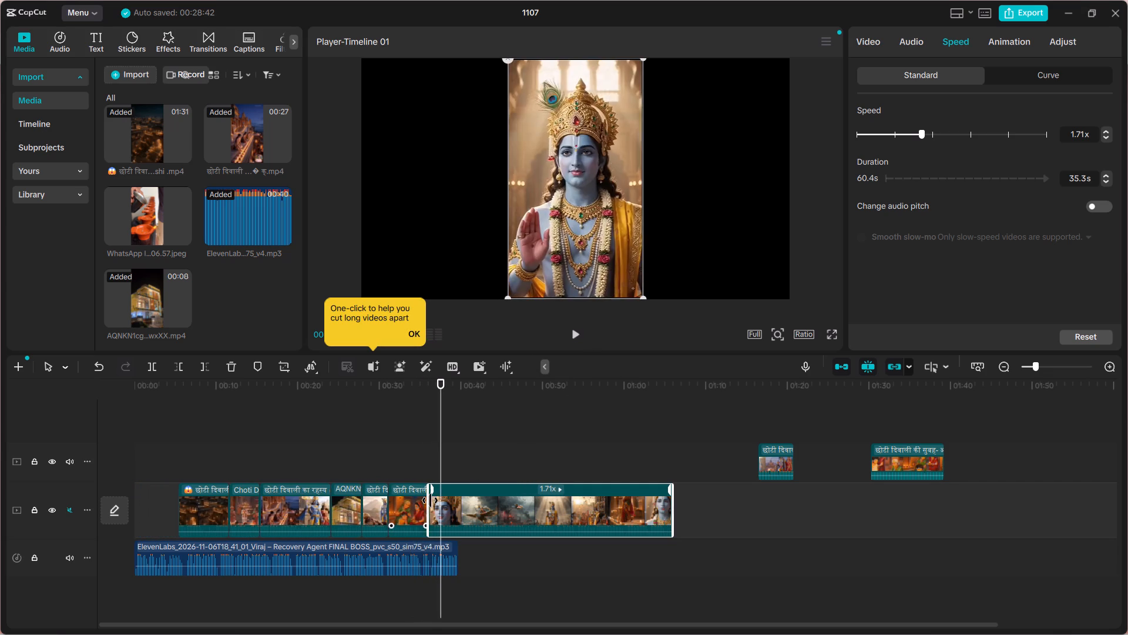
pyautogui.moveTo(430, 500); pyautogui.dragTo(434, 500)
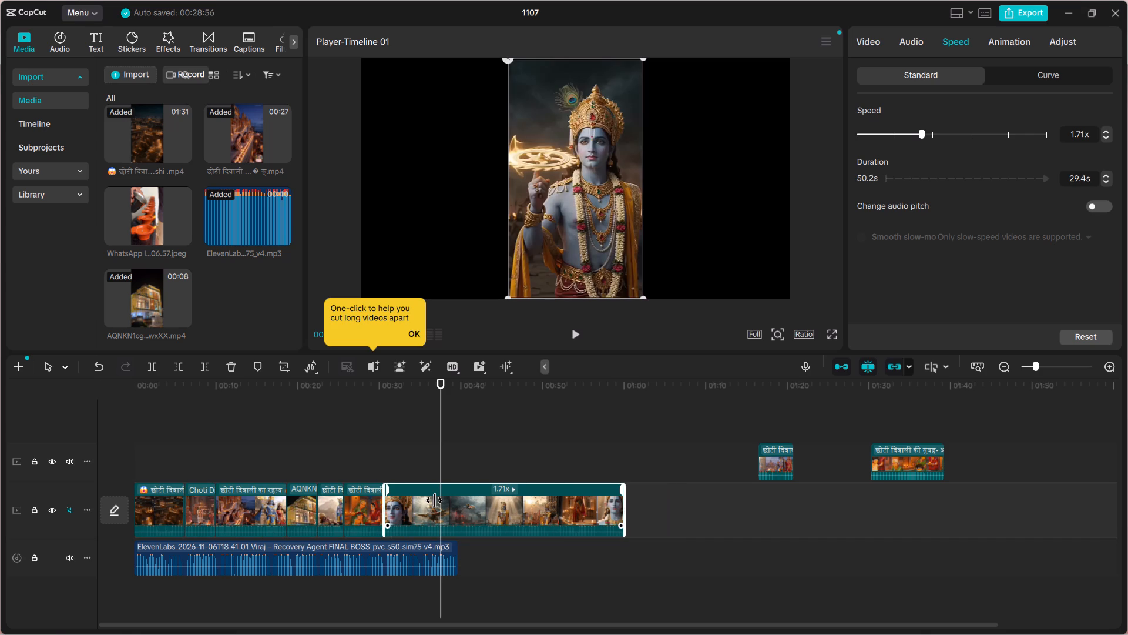
# Play the trimmed Narak Chaturdashi clip from about 00:30 to near the end of the voiceover to check the match.
pyautogui.click(383, 466)
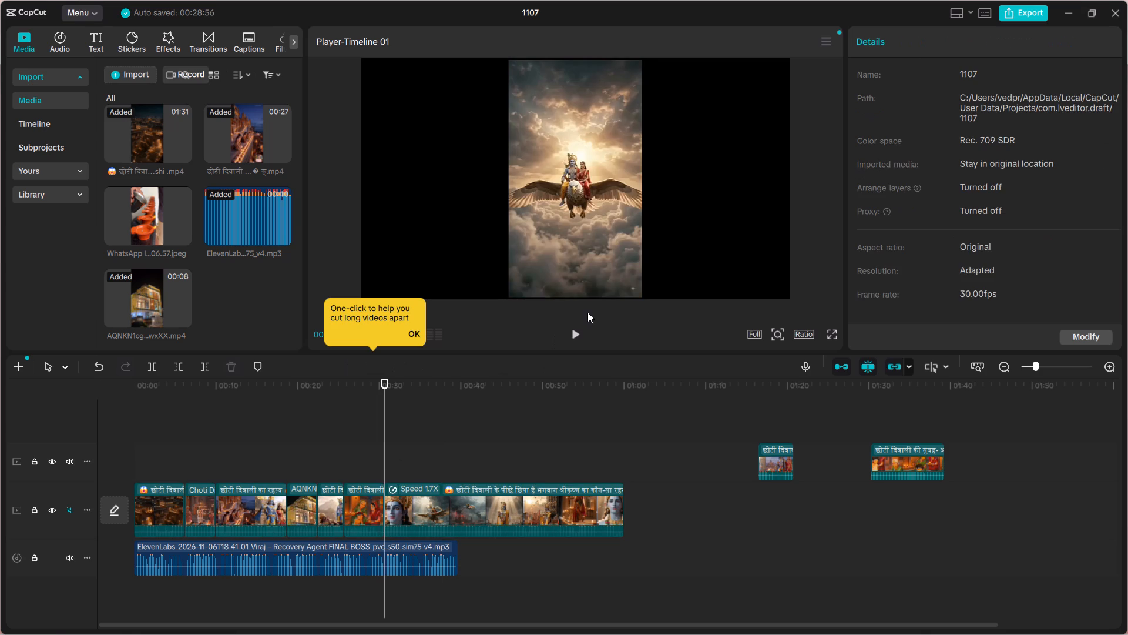
pyautogui.click(573, 336)
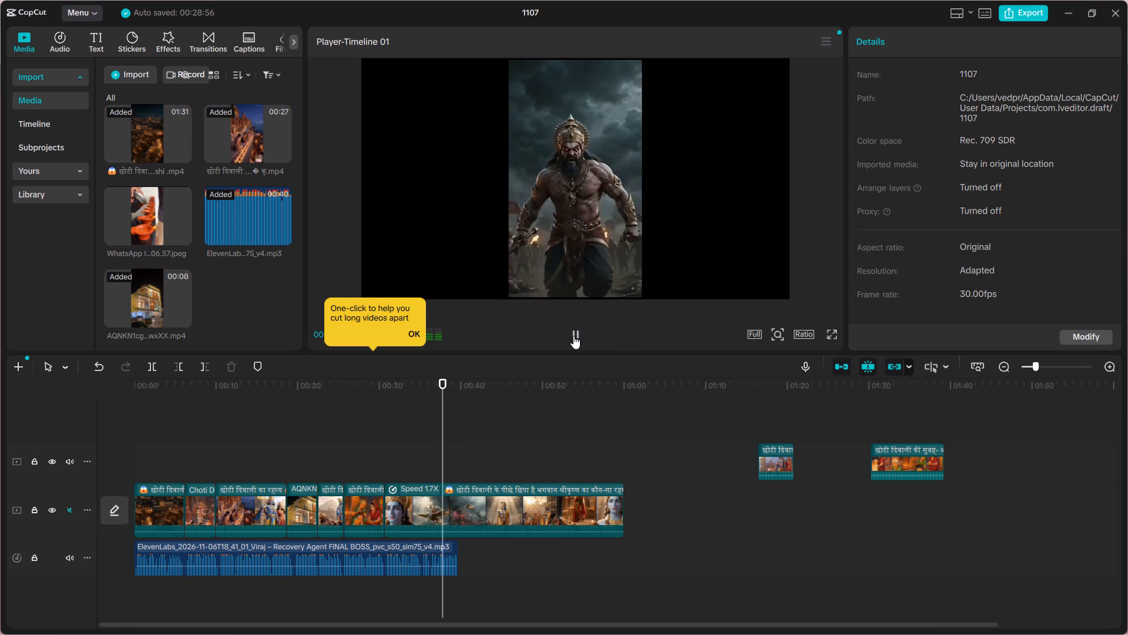
pyautogui.click(573, 336)
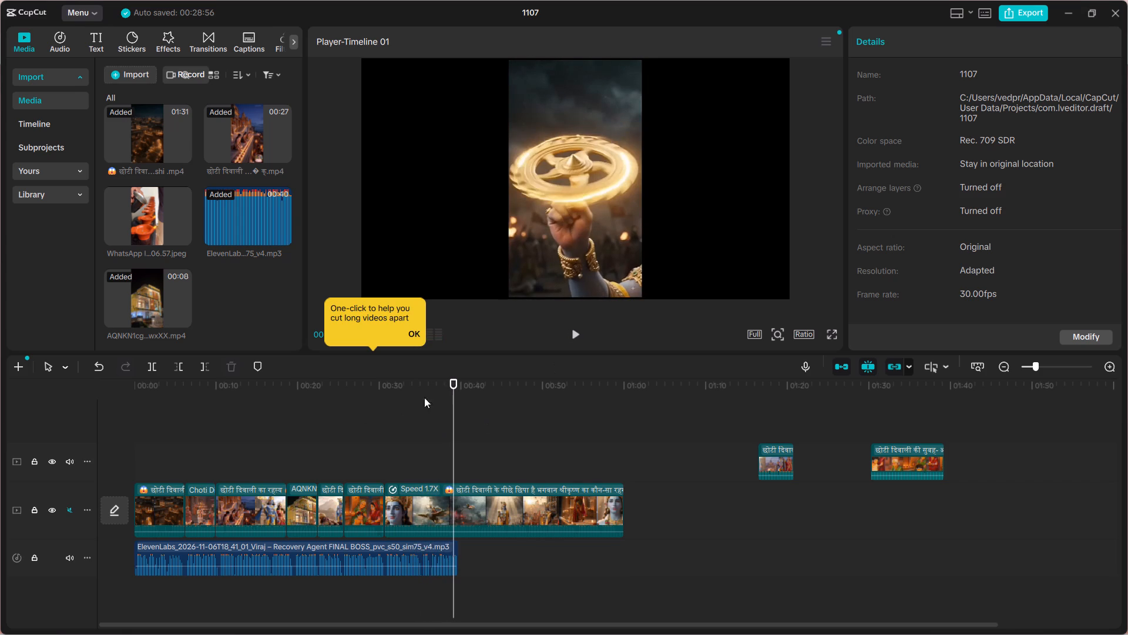
# Replay the sped-up Narak Chaturdashi clip from about 00:35 and split it at about 00:36, over the burning fortress shot.
pyautogui.click(576, 337)
pyautogui.click(576, 337)
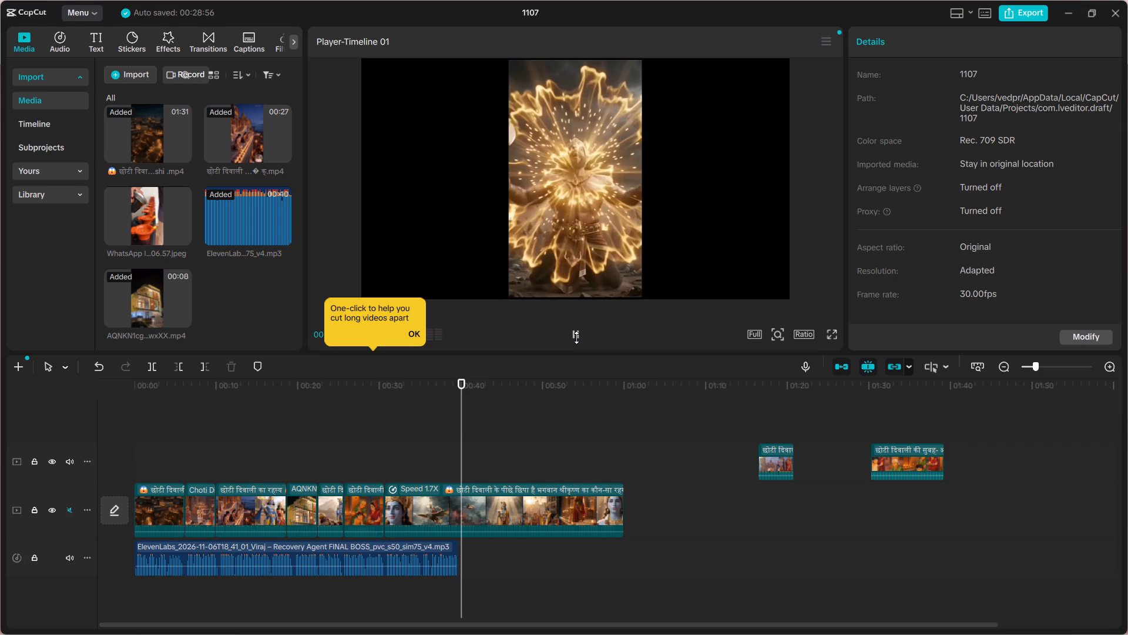
pyautogui.doubleClick(576, 337)
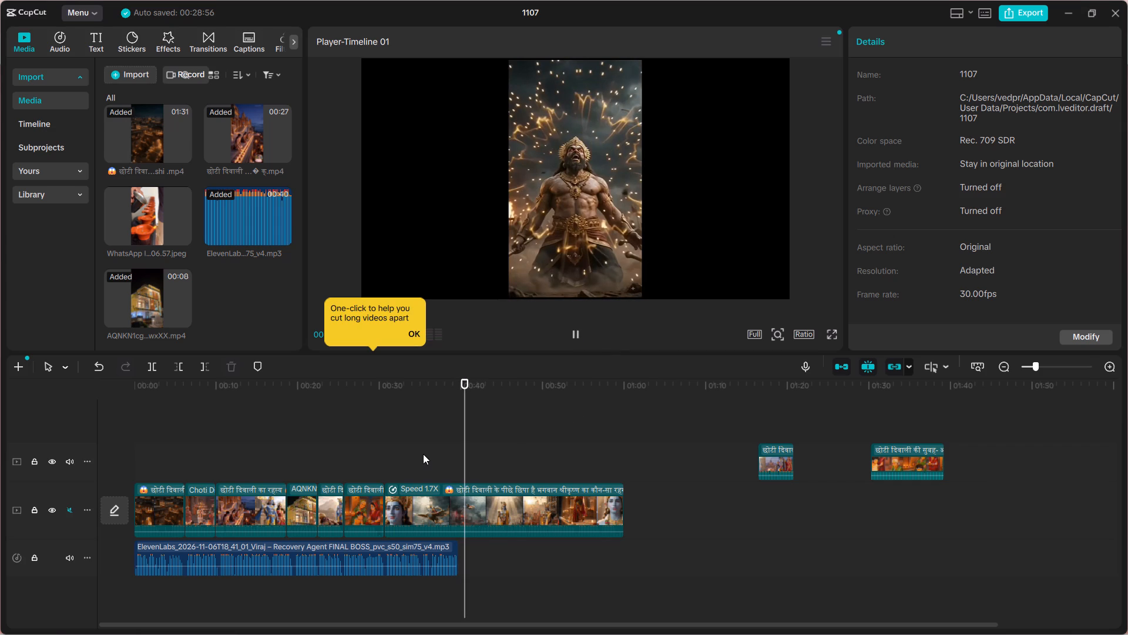
pyautogui.click(423, 454)
pyautogui.click(575, 328)
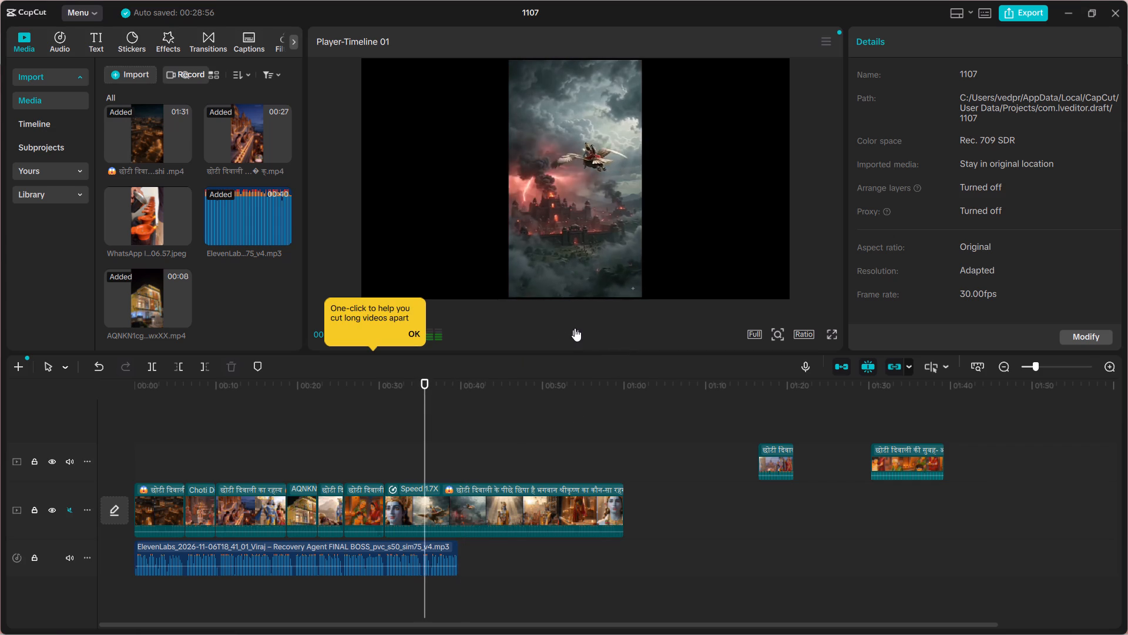
pyautogui.click(575, 328)
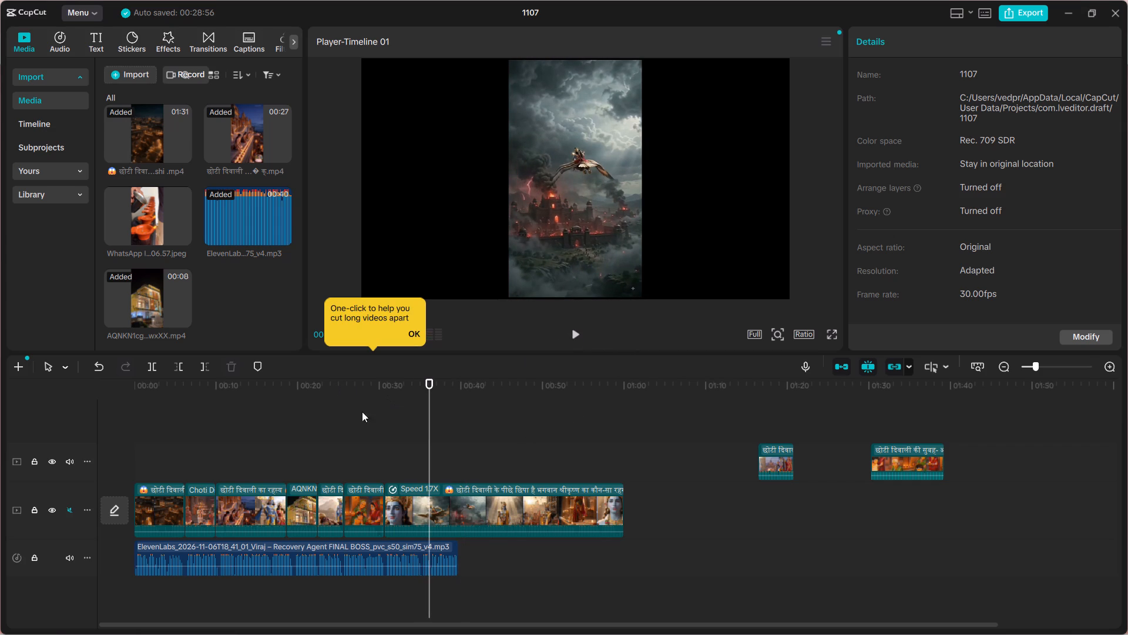
pyautogui.click(455, 491)
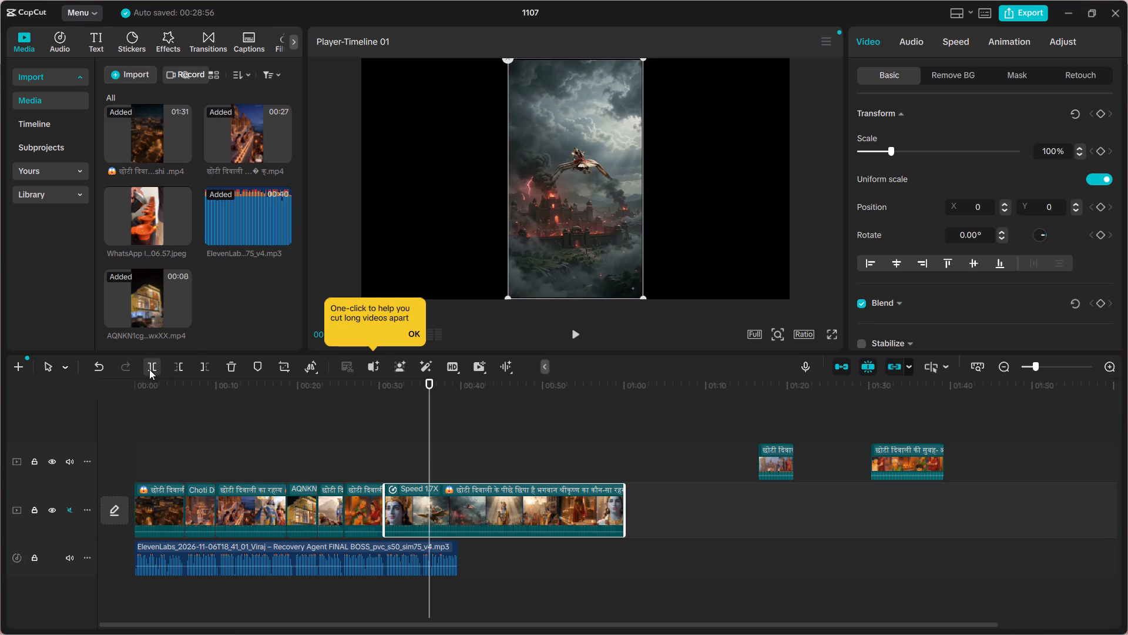
pyautogui.click(147, 369)
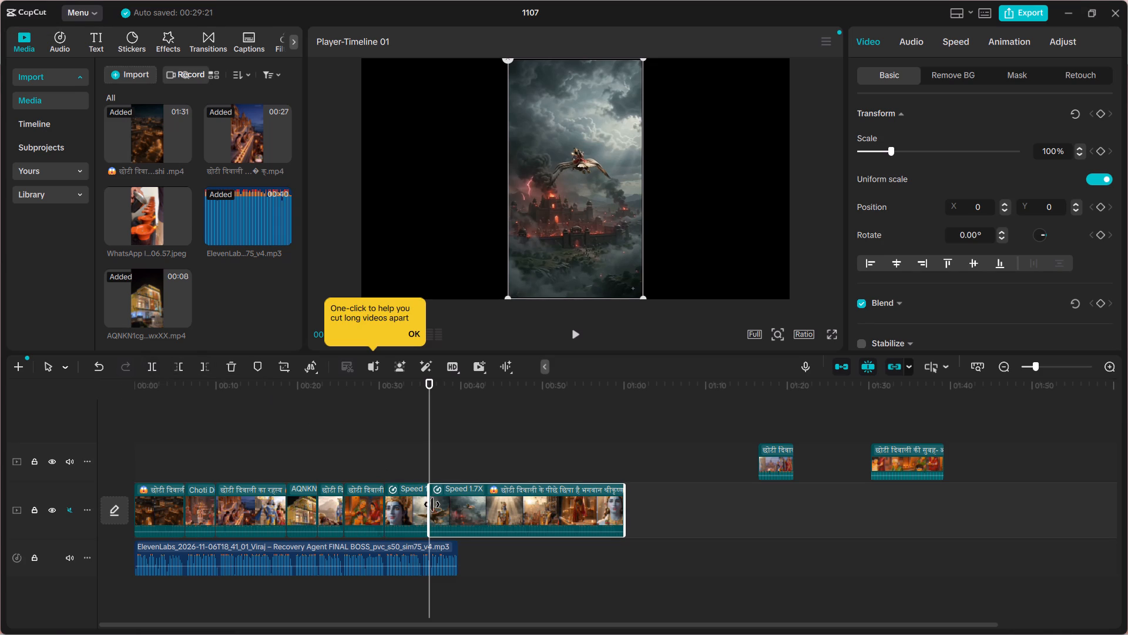
# Trim the start of the second Narak Chaturdashi piece to the woman beside the rangoli, leaving about 12 s.
pyautogui.moveTo(432, 504); pyautogui.dragTo(473, 509)
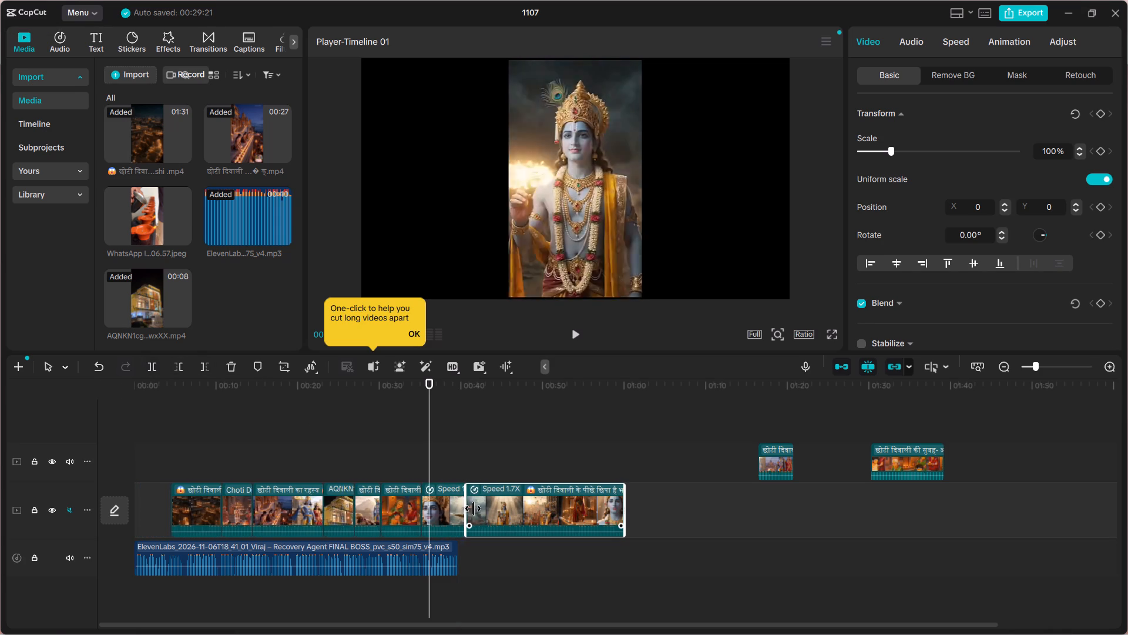
pyautogui.moveTo(473, 509); pyautogui.dragTo(506, 510)
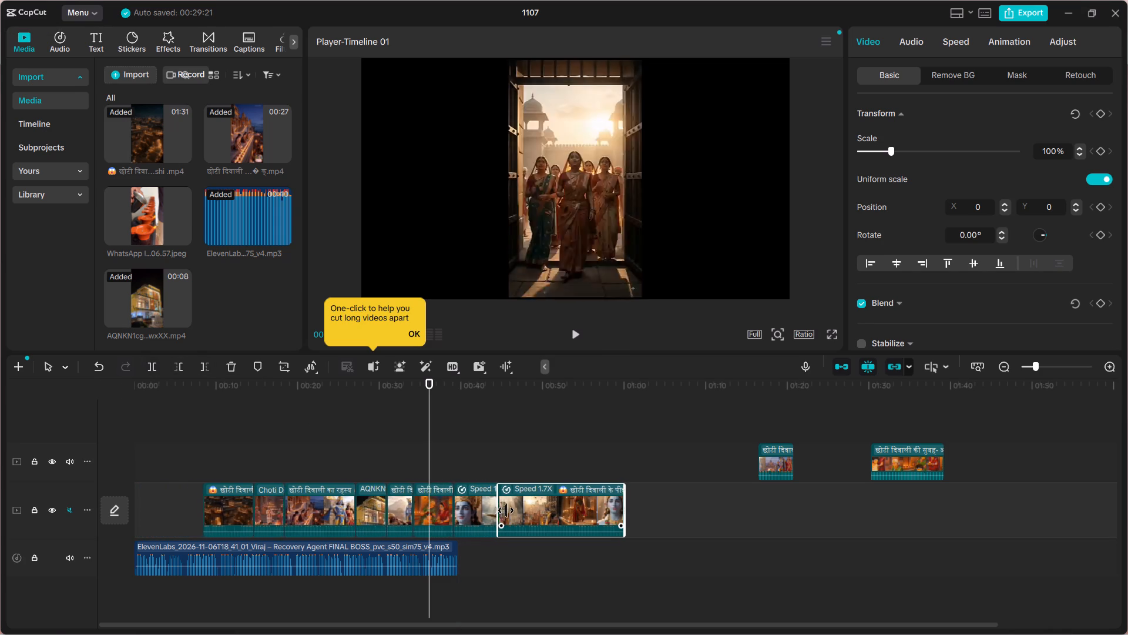
pyautogui.moveTo(506, 510); pyautogui.dragTo(546, 511)
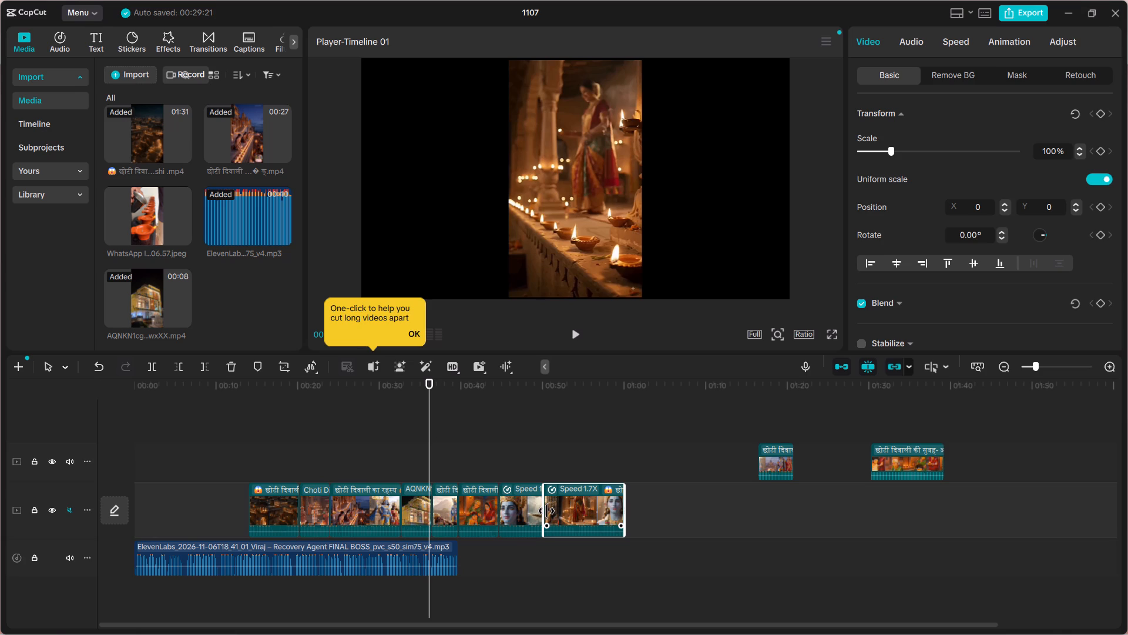
pyautogui.moveTo(546, 511); pyautogui.dragTo(570, 512)
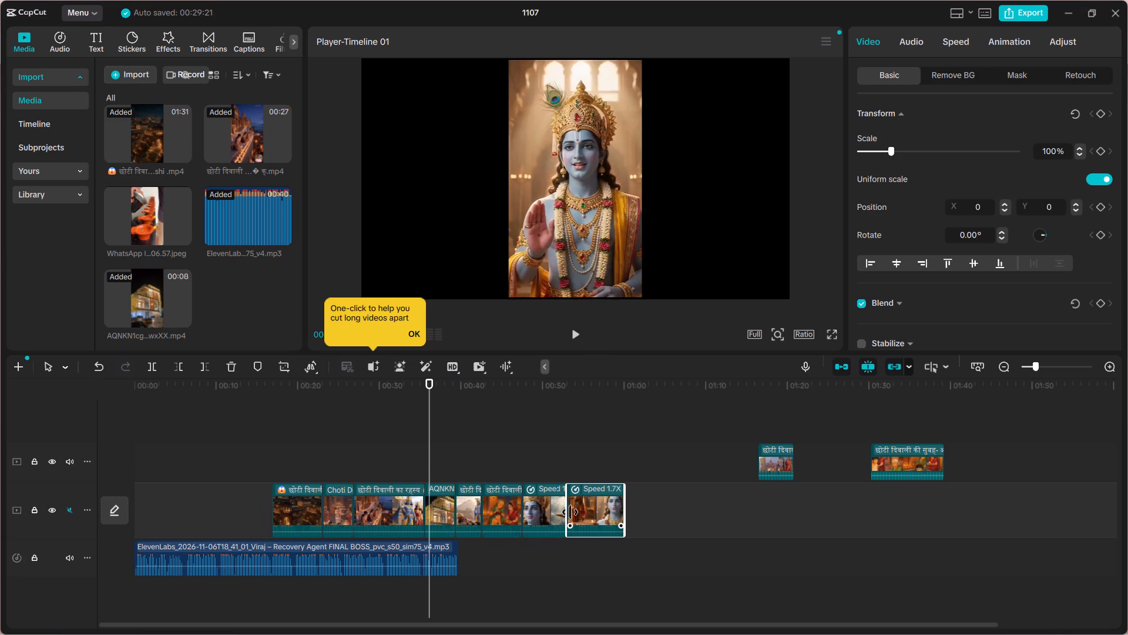
pyautogui.moveTo(570, 512); pyautogui.dragTo(539, 517)
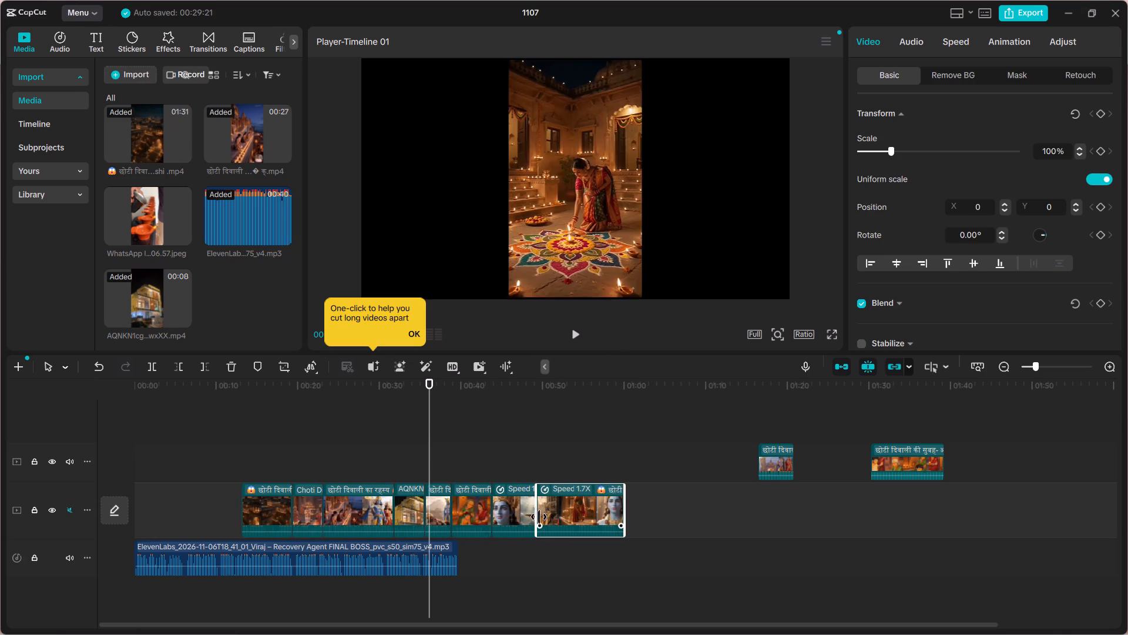
pyautogui.moveTo(539, 517); pyautogui.dragTo(529, 520)
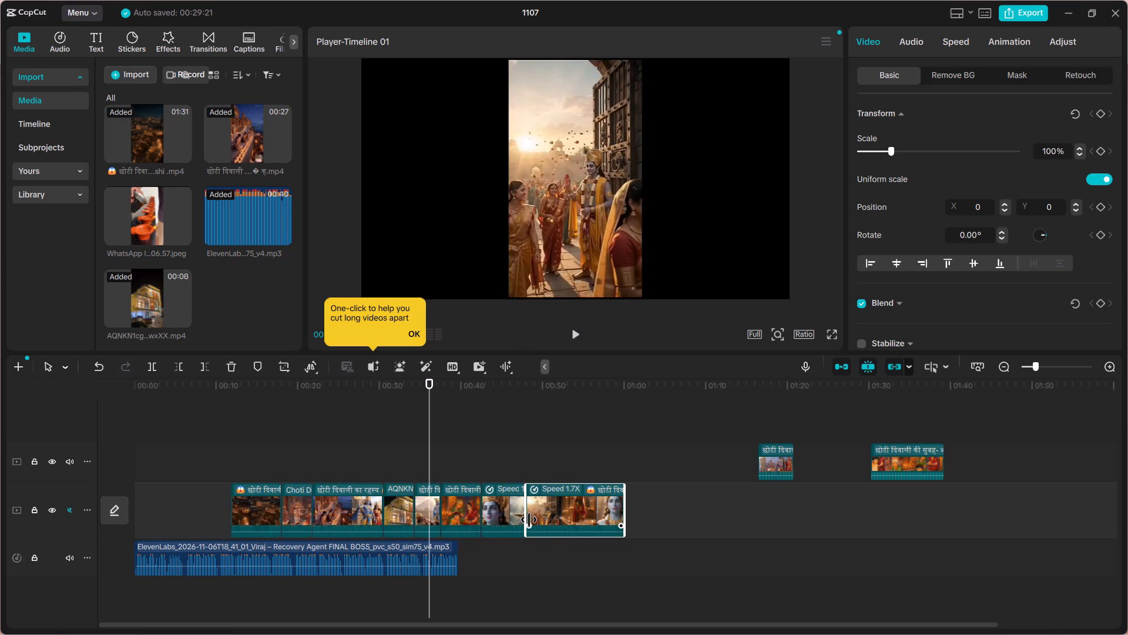
pyautogui.moveTo(529, 520); pyautogui.dragTo(533, 520)
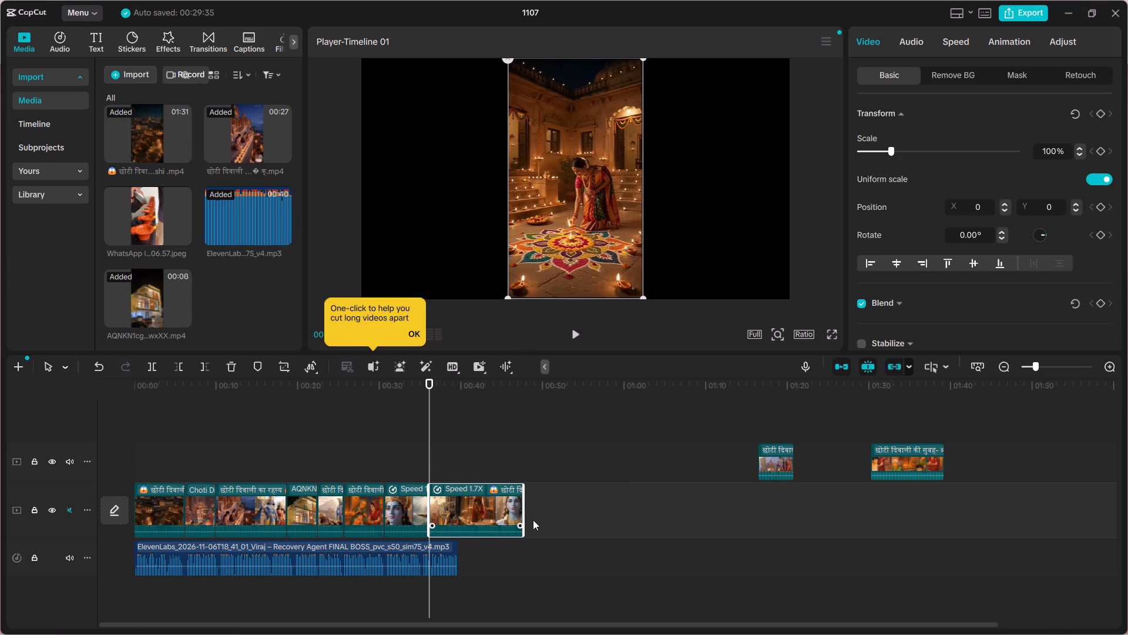
# Play the rangoli piece to the voiceover's end and trim the piece's end to about 00:40.
pyautogui.click(580, 337)
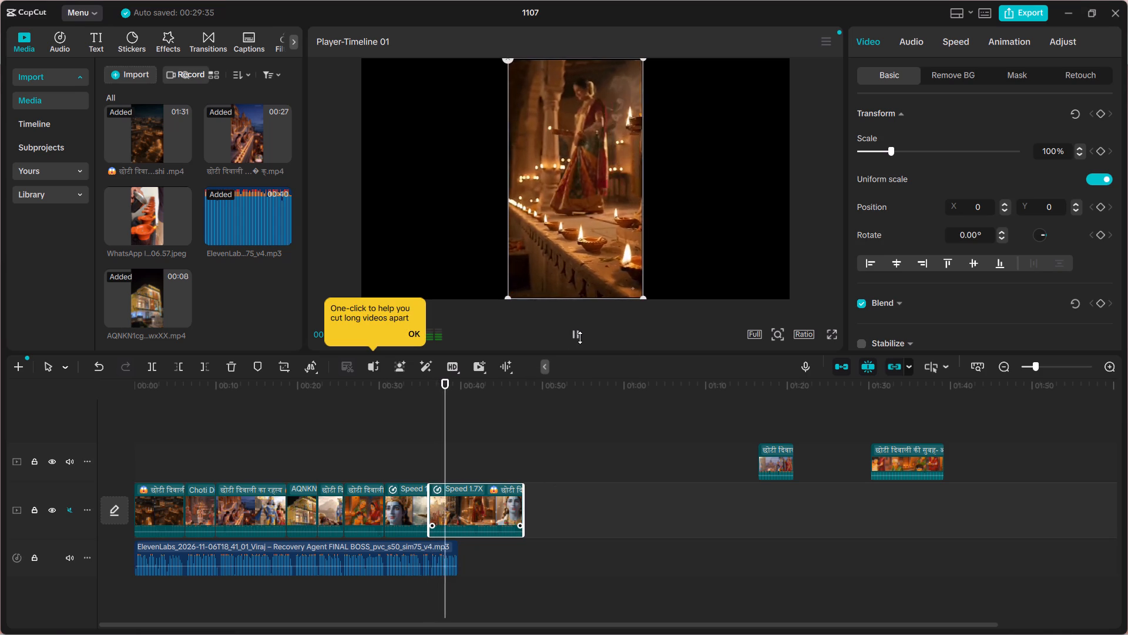
pyautogui.click(580, 337)
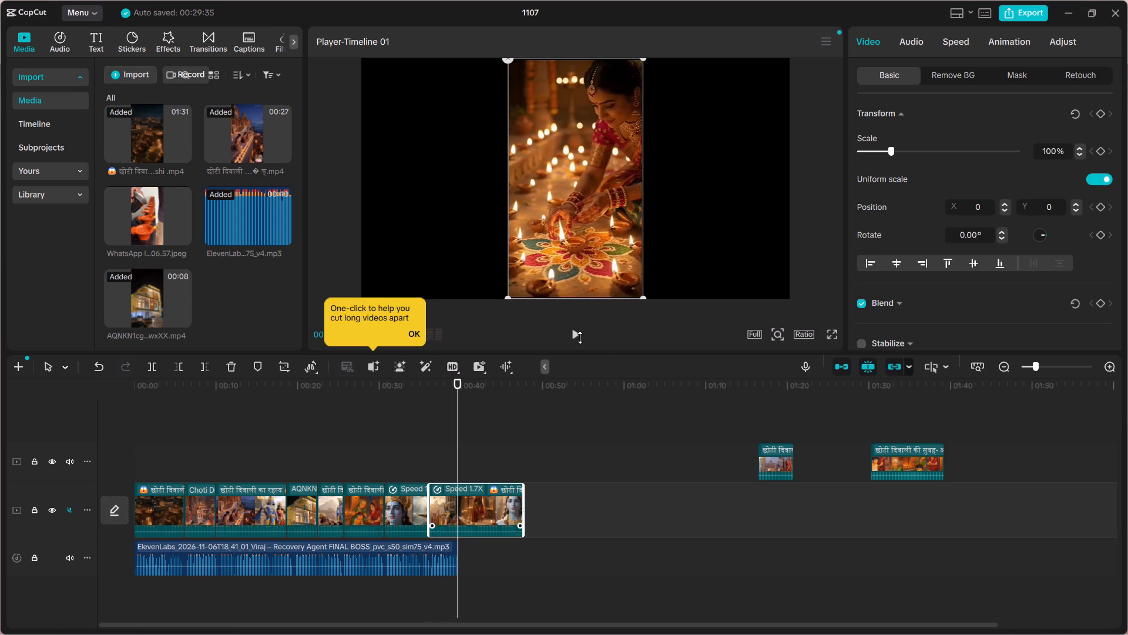
pyautogui.click(580, 337)
pyautogui.click(580, 337)
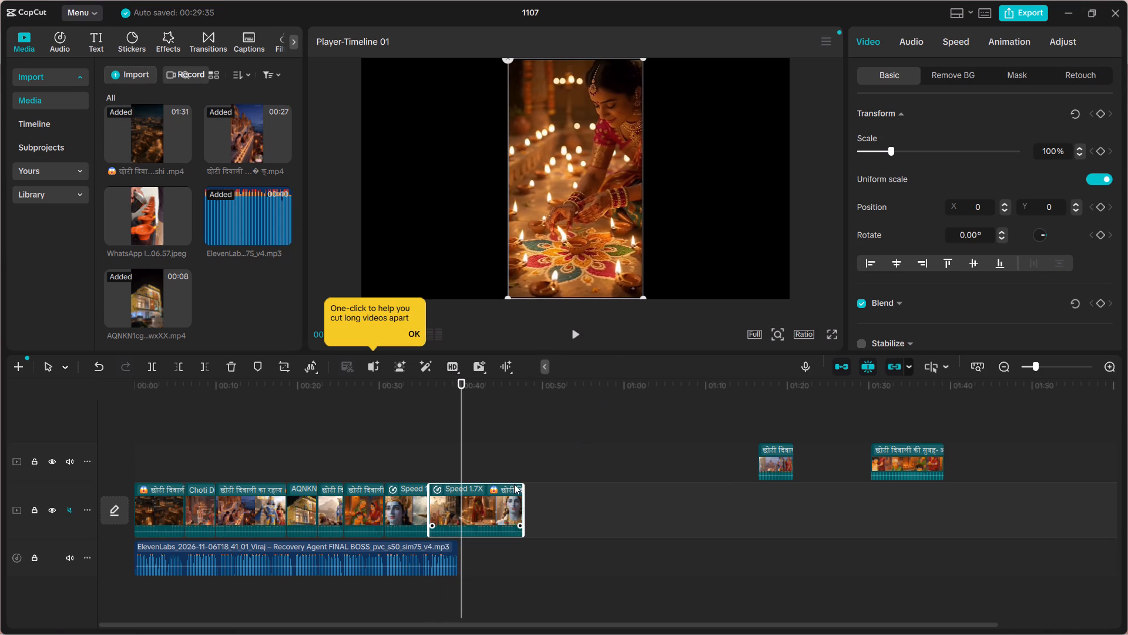
pyautogui.click(502, 499)
pyautogui.moveTo(523, 500); pyautogui.dragTo(519, 501)
pyautogui.moveTo(519, 501); pyautogui.dragTo(475, 509)
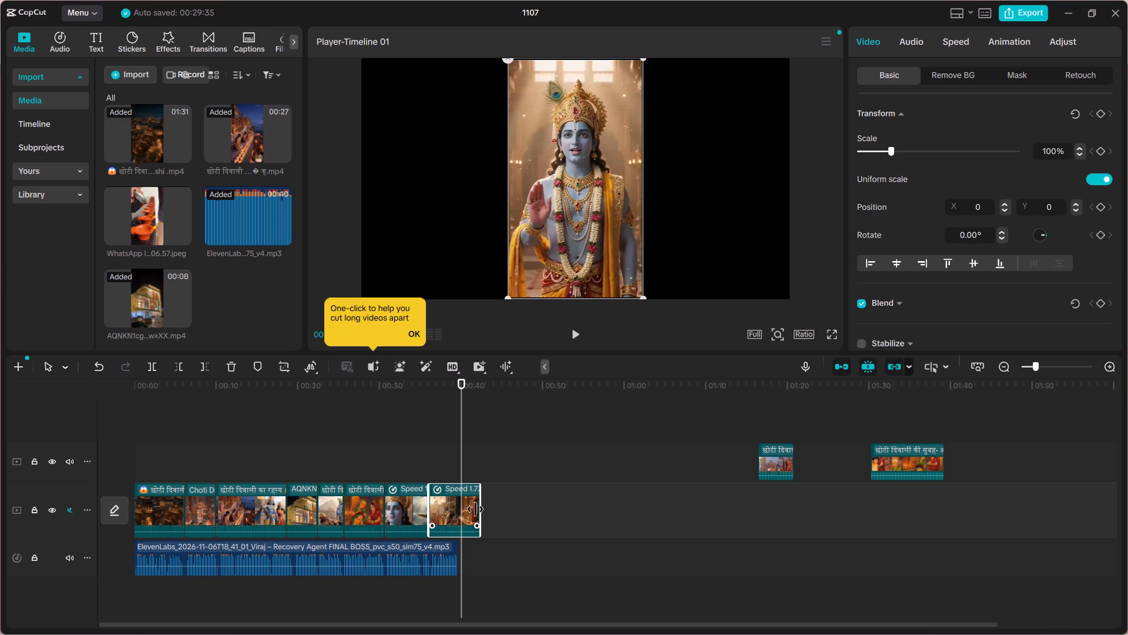
pyautogui.moveTo(475, 509); pyautogui.dragTo(458, 512)
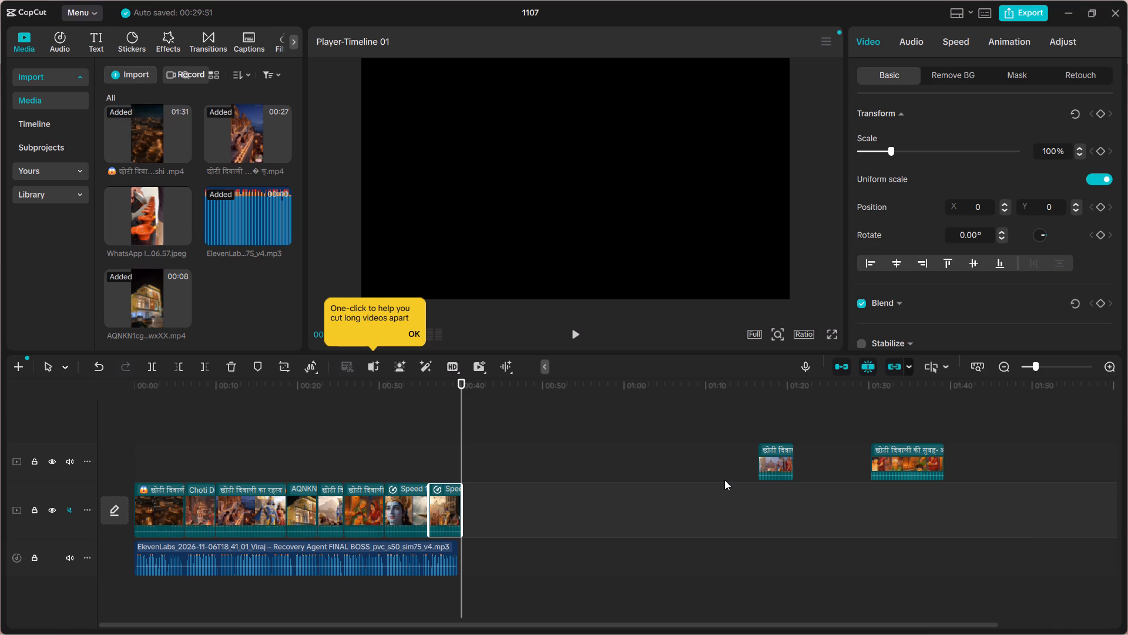
# Go back to 00:00:20:25 on the timeline, at the illuminated house clip, to review the edit.
pyautogui.click(390, 453)
pyautogui.moveTo(390, 453); pyautogui.dragTo(304, 454)
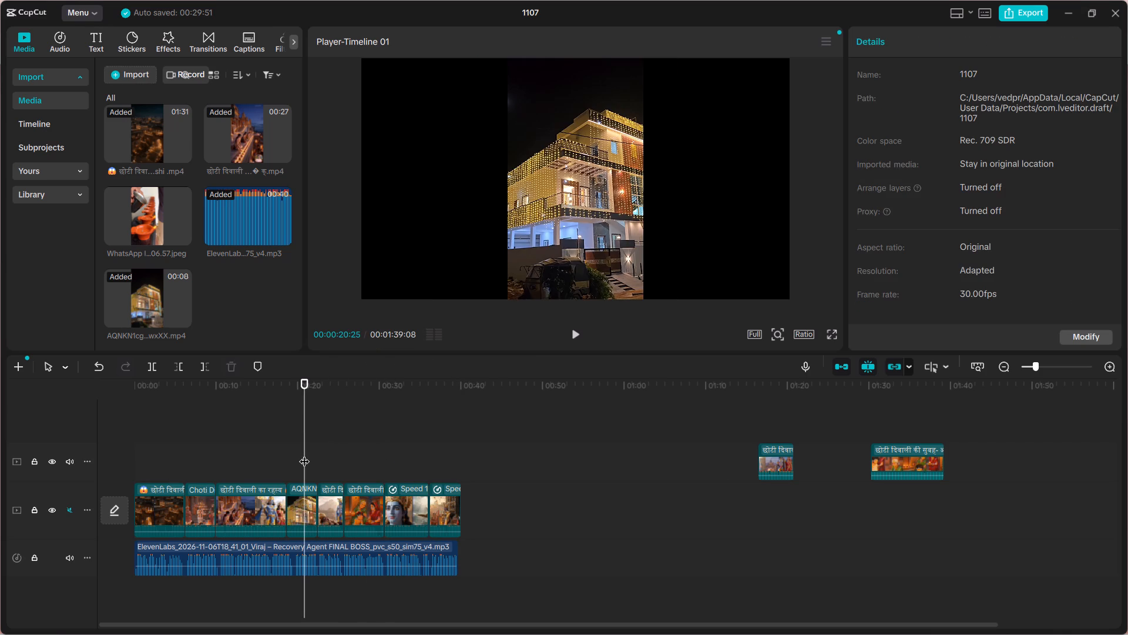
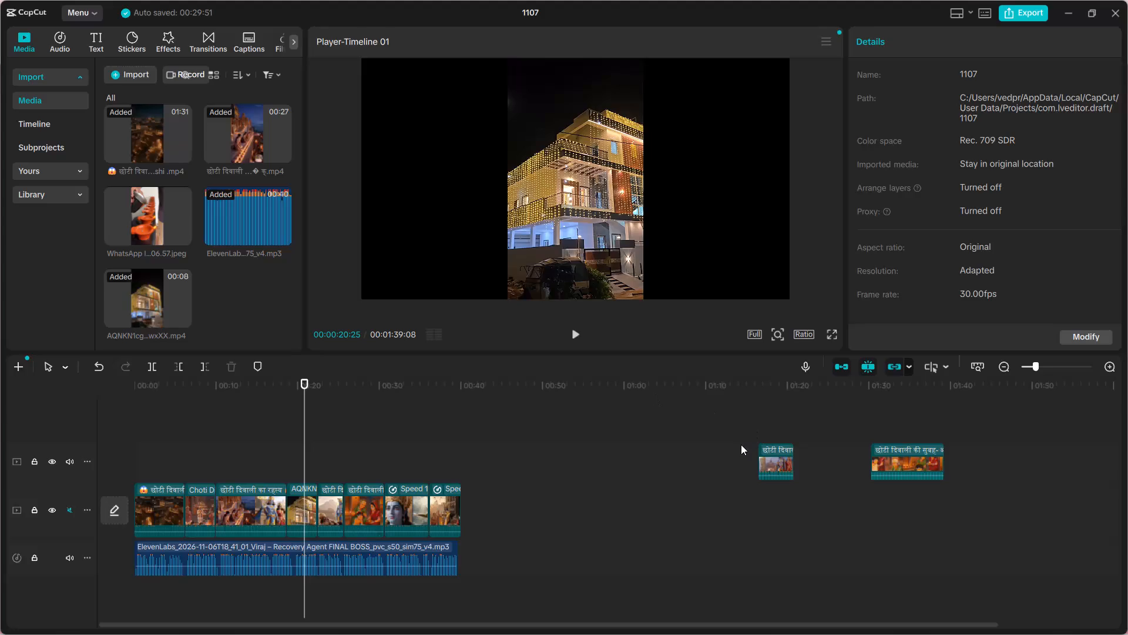
# Delete the two leftover clips on the upper track beyond the end of the voiceover.
pyautogui.moveTo(741, 444); pyautogui.dragTo(954, 452)
pyautogui.press('BackSpace')
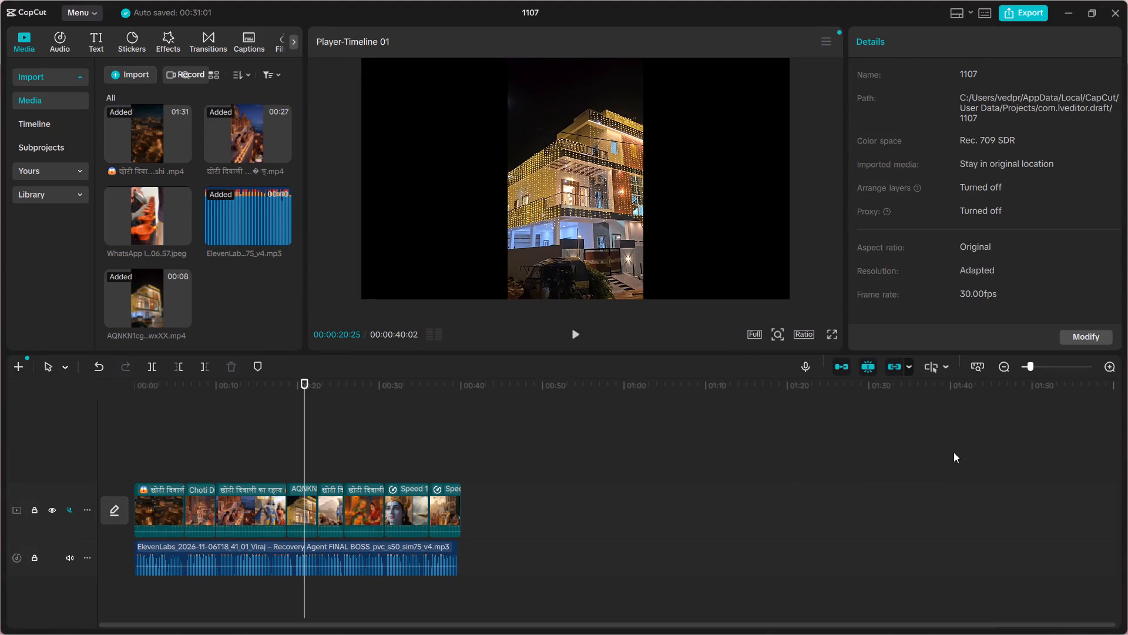
# Return to the start of the timeline and export the video as 1107.mp4 to the Downloads folder at 1080P, 30fps.
pyautogui.moveTo(304, 390); pyautogui.dragTo(119, 404)
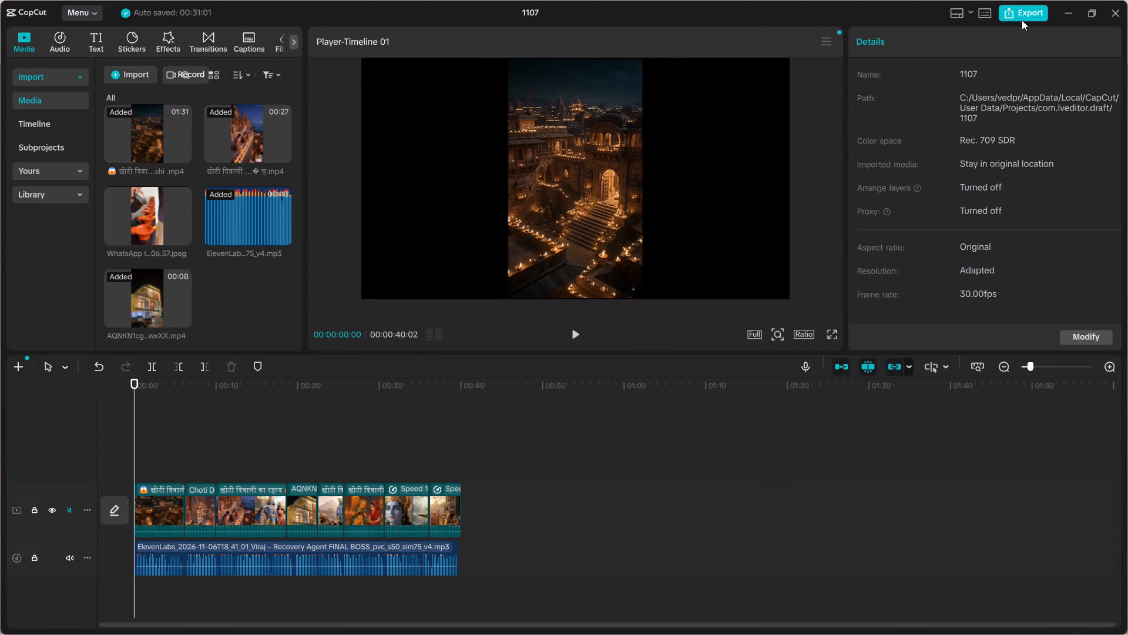
pyautogui.click(1022, 20)
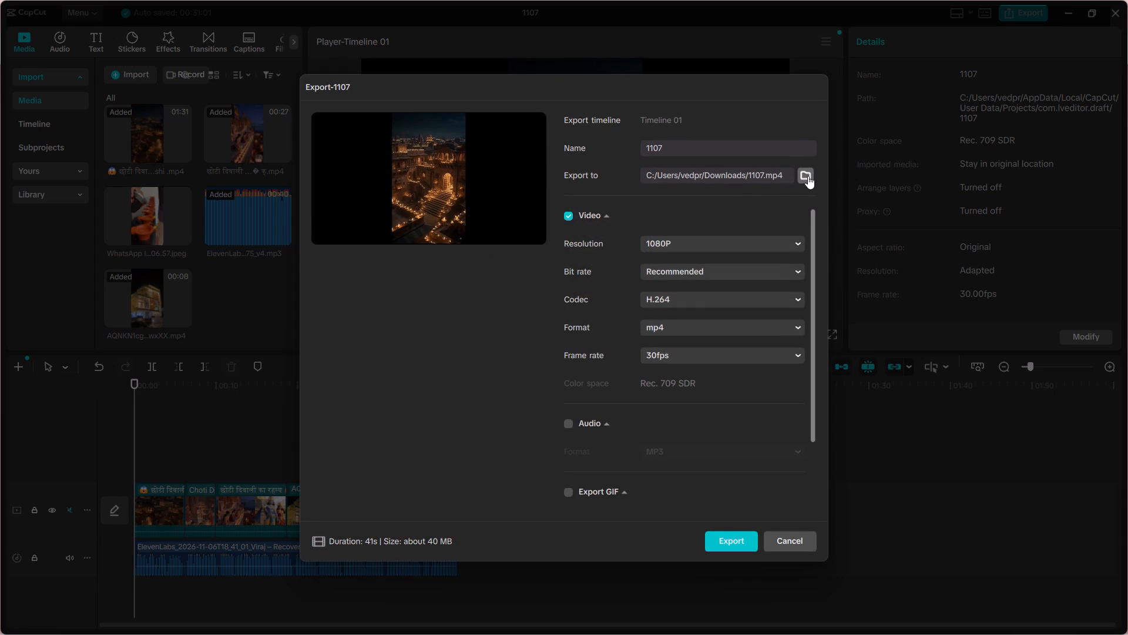
pyautogui.click(808, 176)
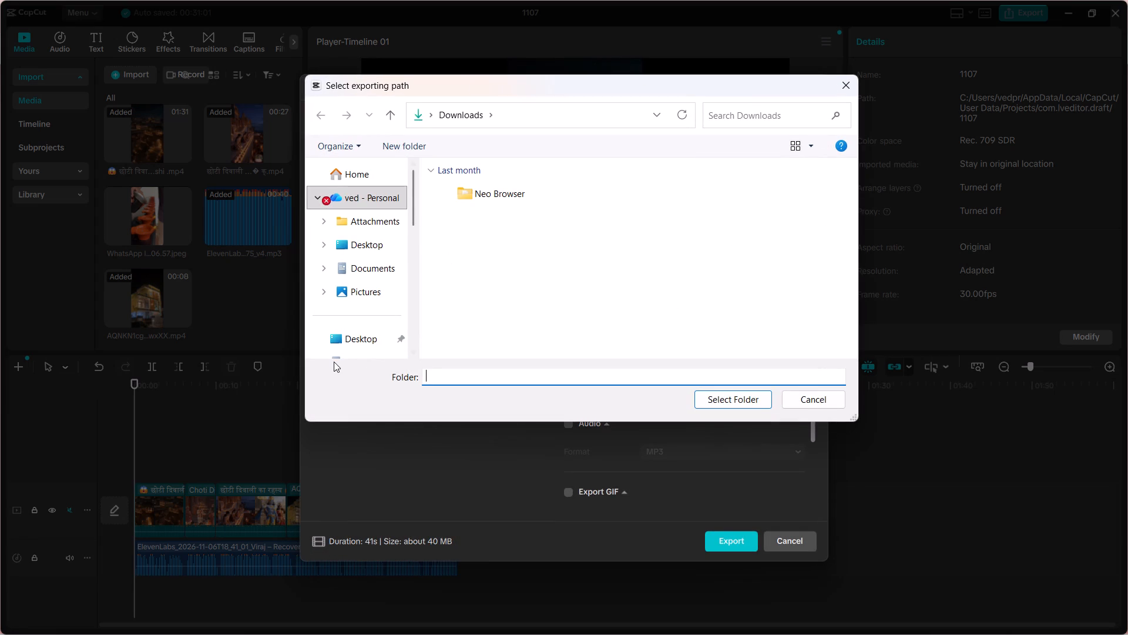
pyautogui.scroll(-1, 348, 317)
pyautogui.click(357, 329)
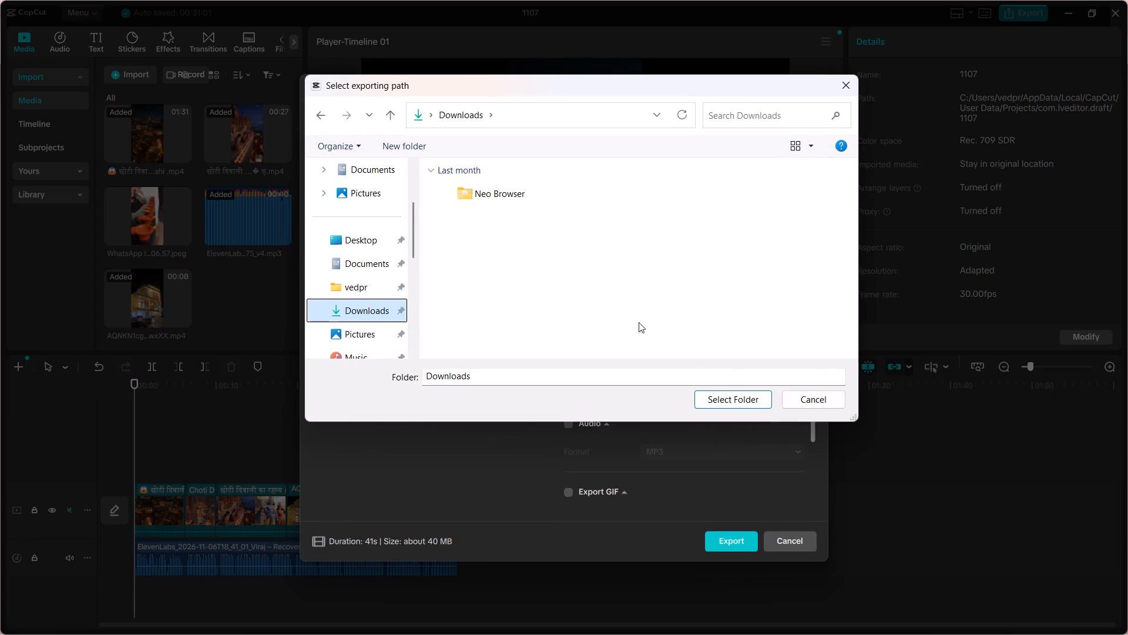
pyautogui.click(716, 401)
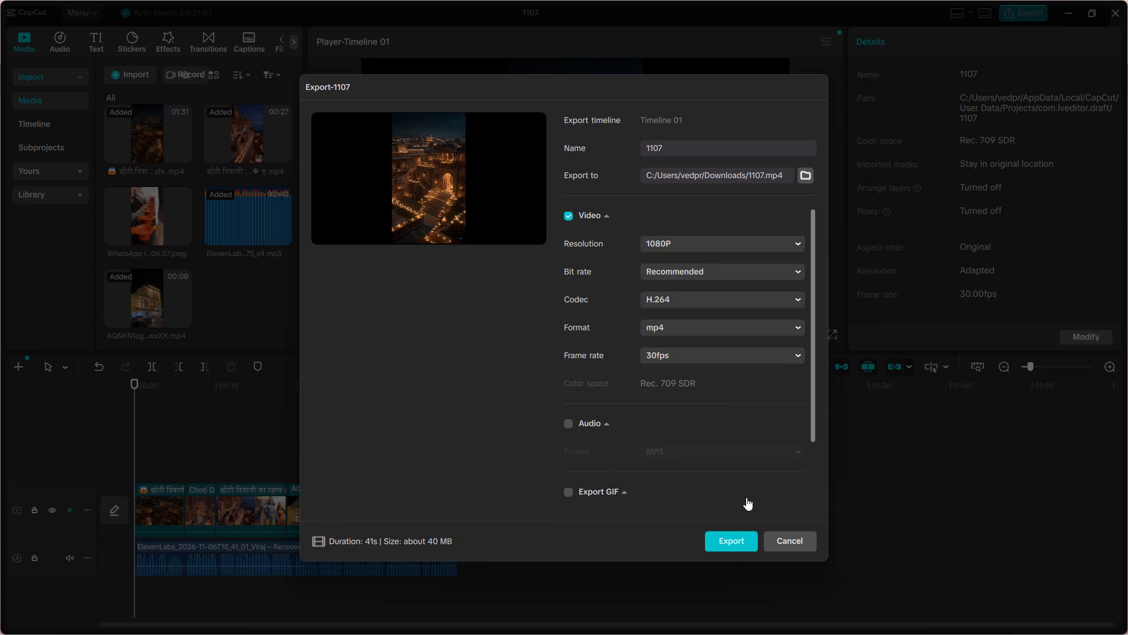
pyautogui.click(726, 547)
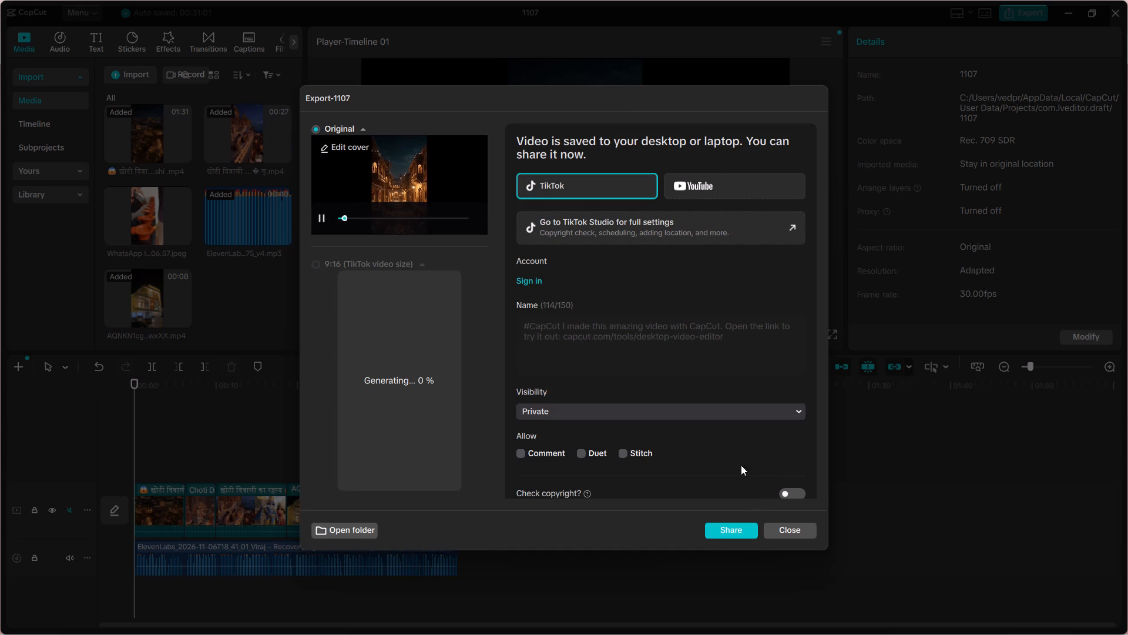
pyautogui.click(785, 530)
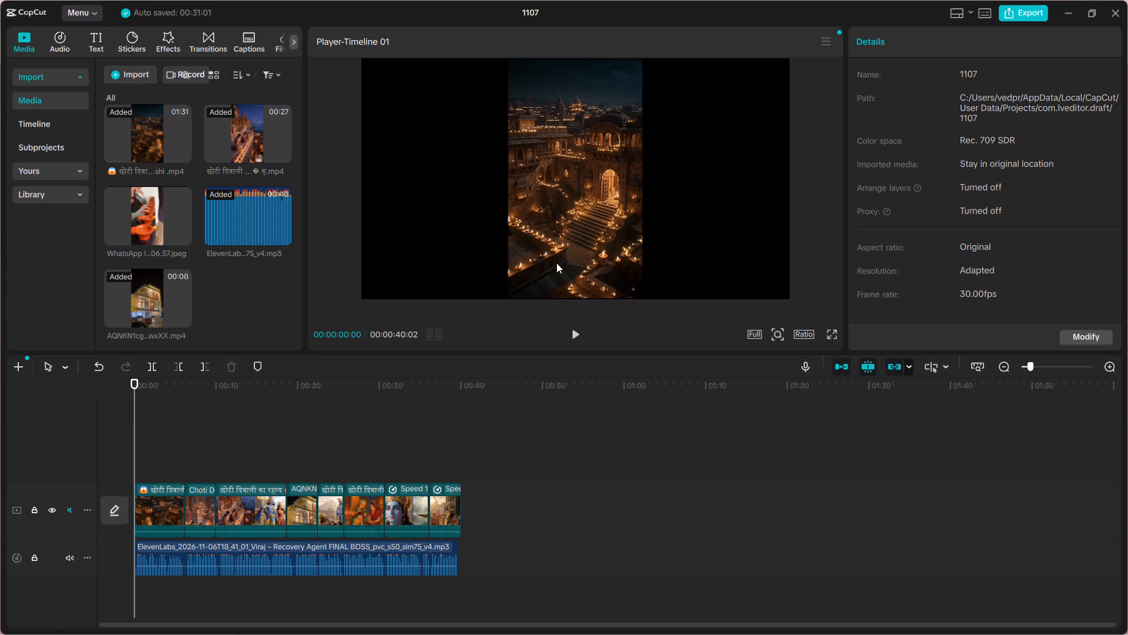
# Preview the opening diya-lit palace and street shots in the player and in full screen to check the video's framing.
pyautogui.click(578, 333)
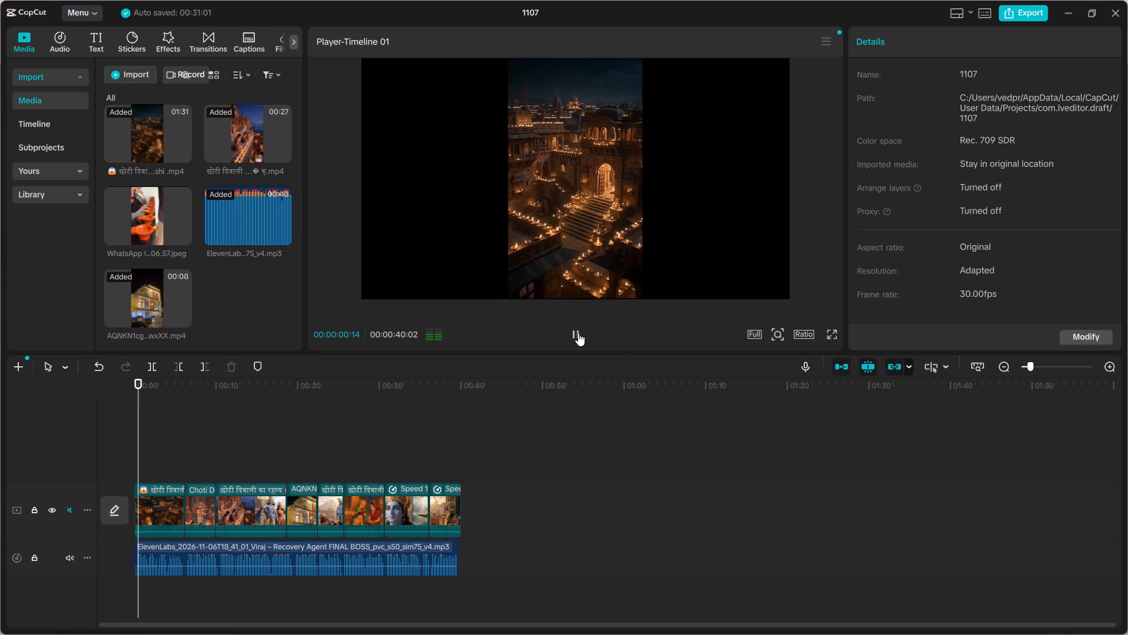
pyautogui.click(578, 333)
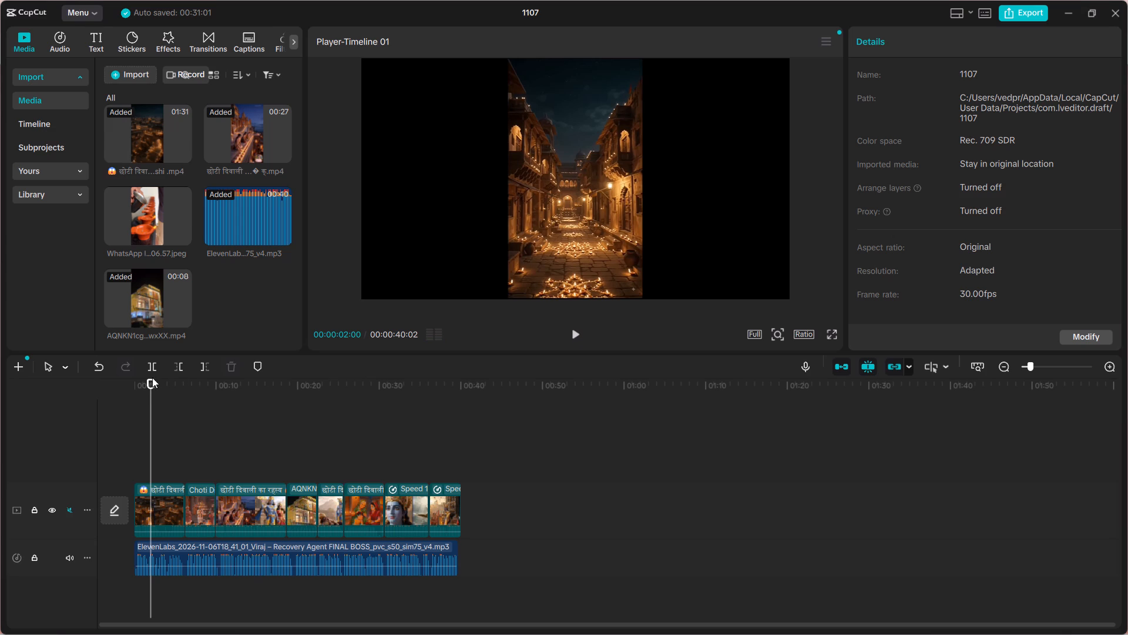
pyautogui.moveTo(150, 382); pyautogui.dragTo(284, 417)
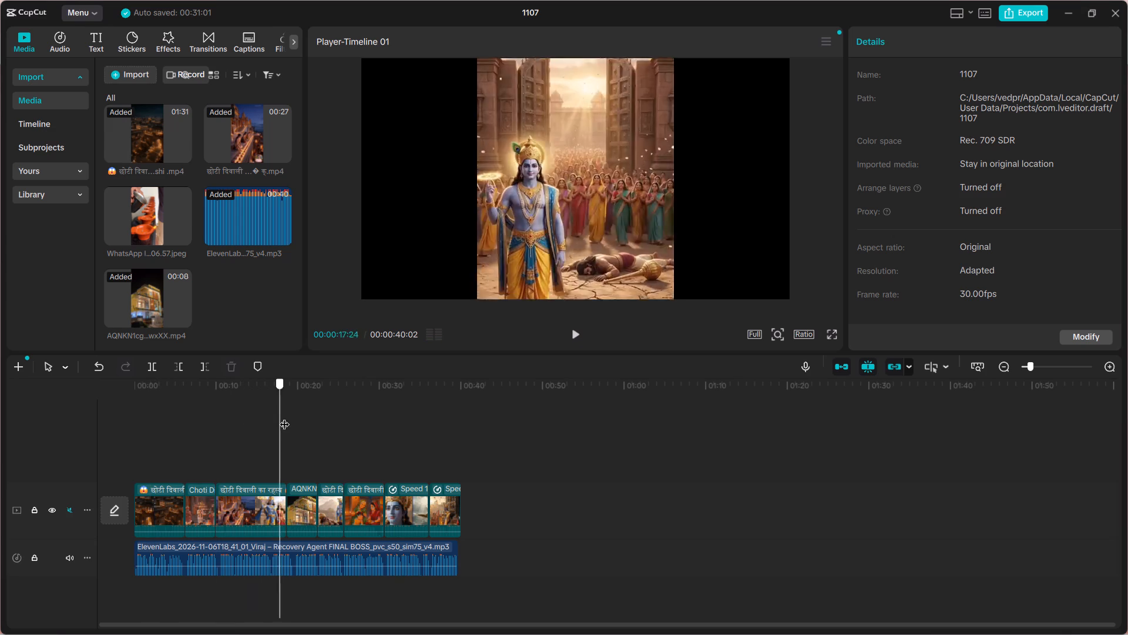
pyautogui.moveTo(284, 417); pyautogui.dragTo(57, 420)
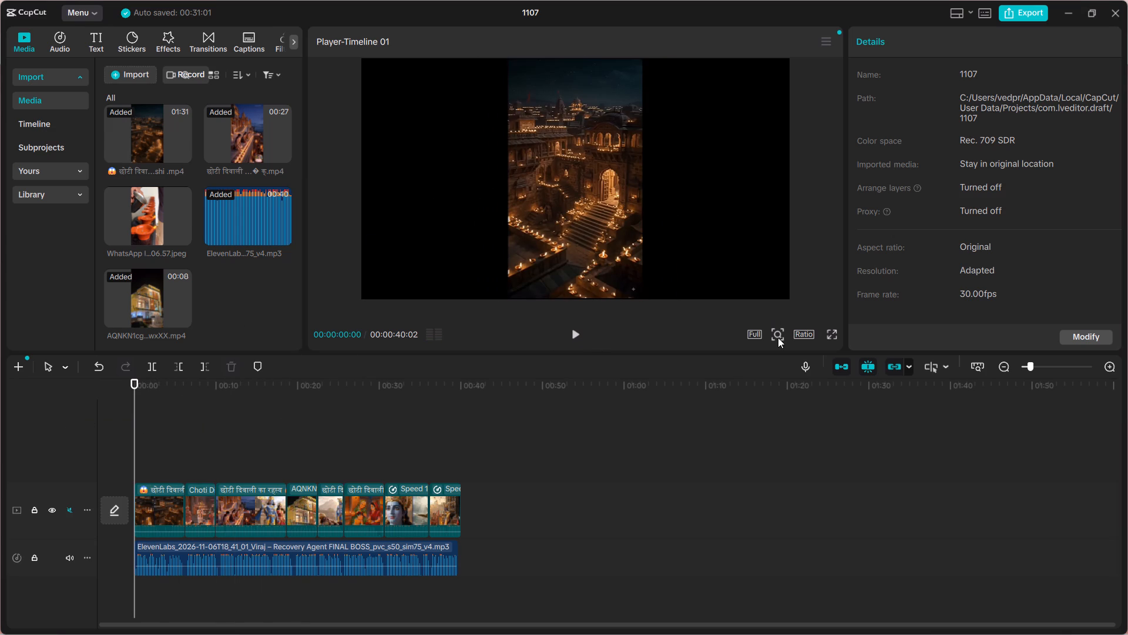
pyautogui.click(759, 337)
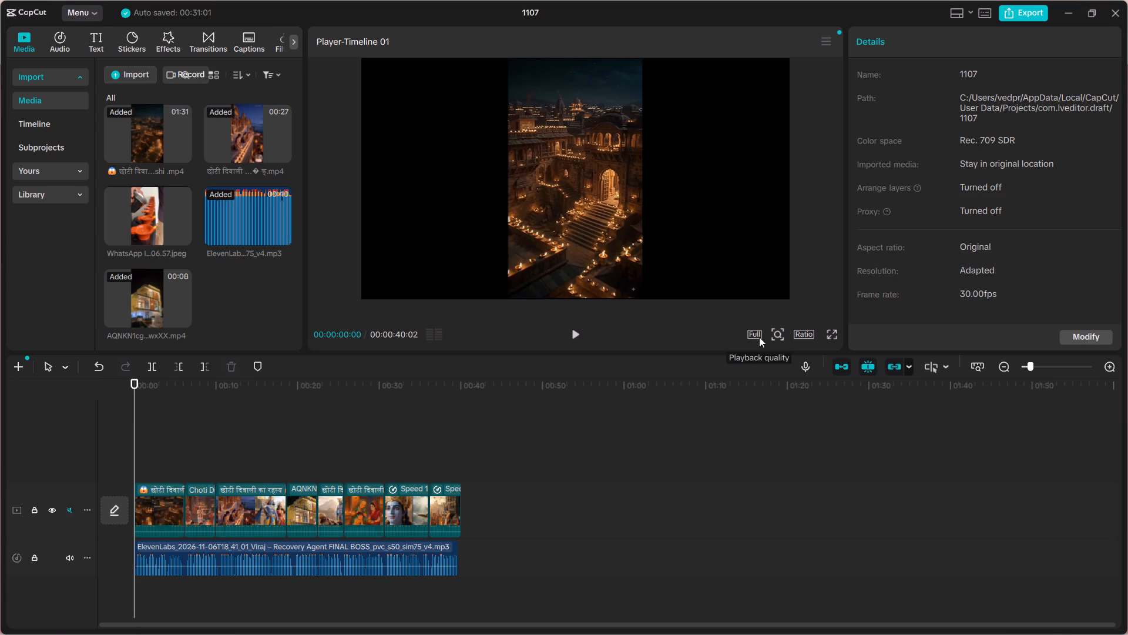
pyautogui.click(759, 337)
pyautogui.click(832, 337)
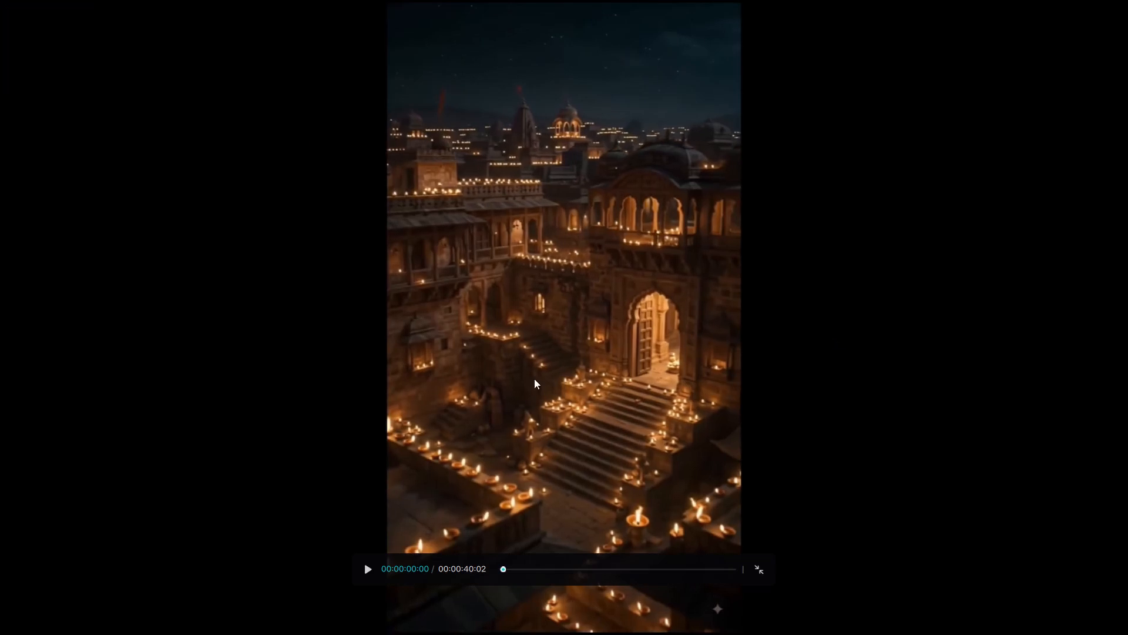
pyautogui.click(372, 567)
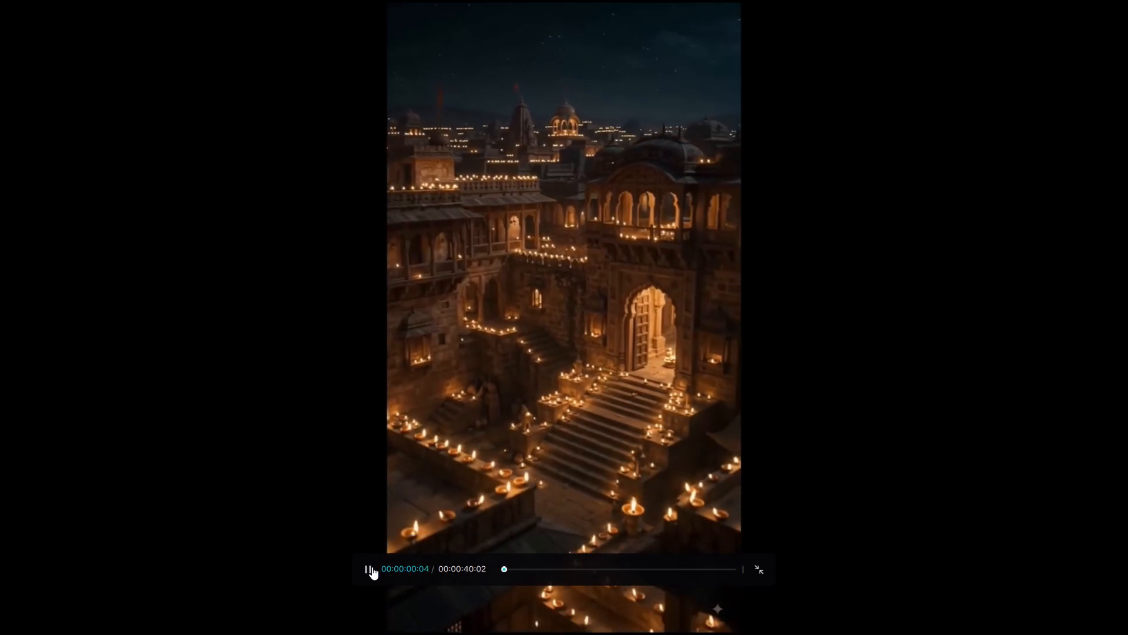
pyautogui.click(372, 567)
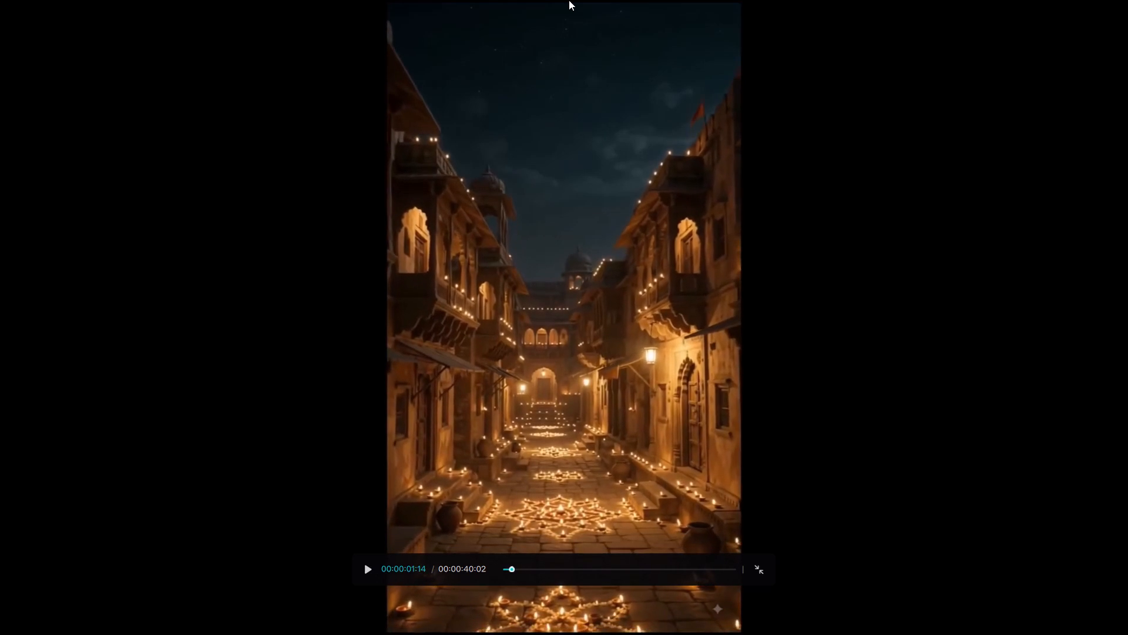
pyautogui.click(762, 563)
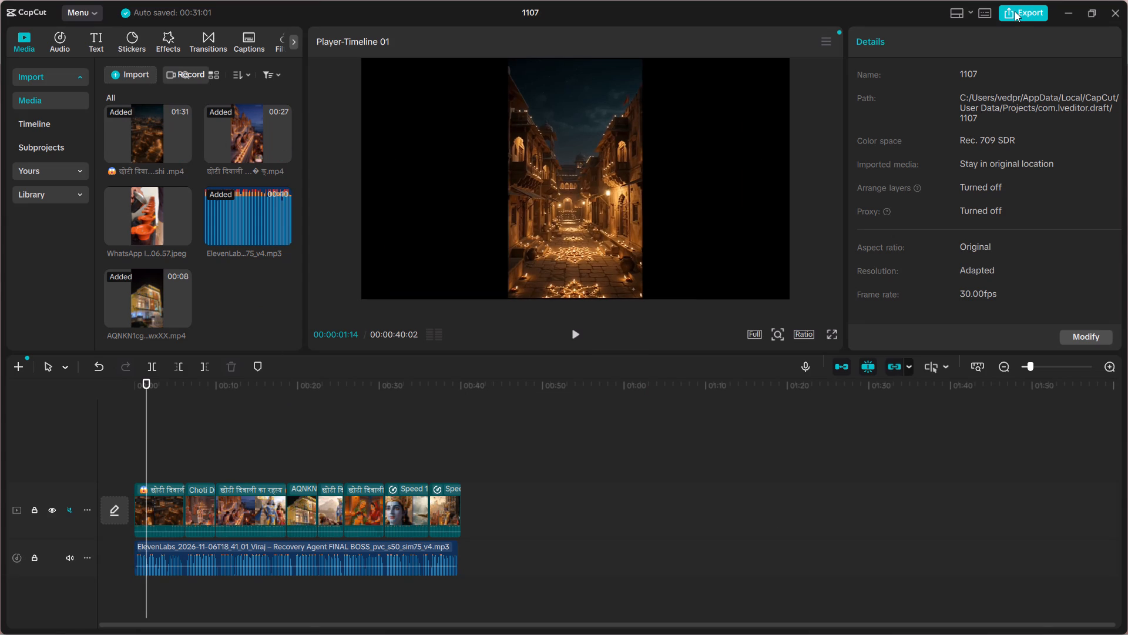
# Switch to the Downloads folder in File Explorer and play the opening of the exported 1107 video in VLC to check it.
pyautogui.click(1066, 8)
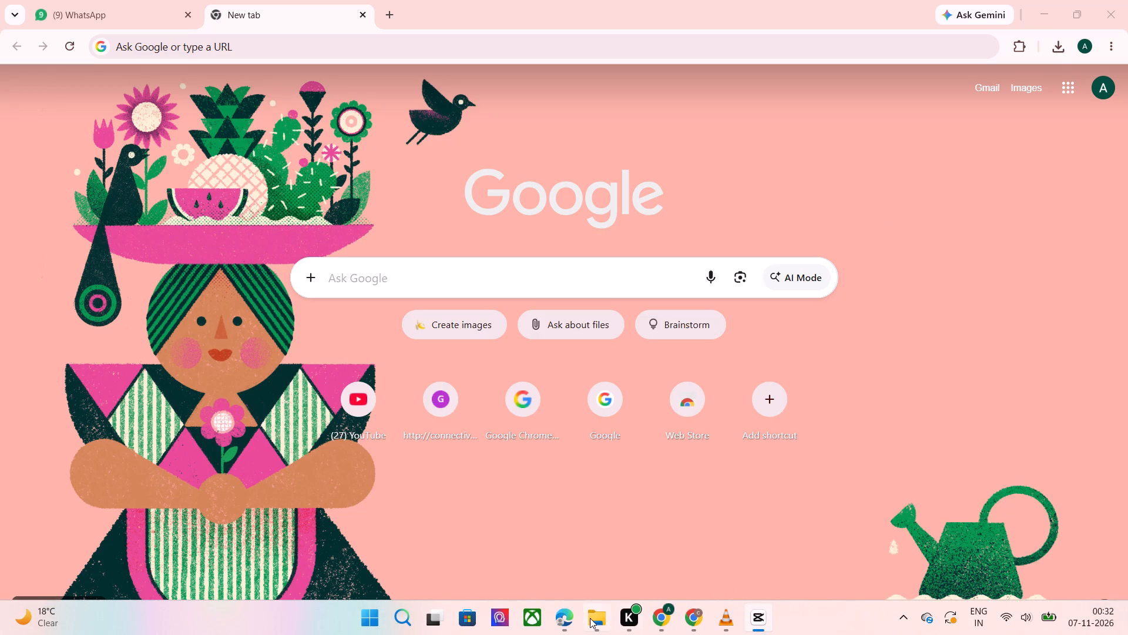
pyautogui.click(593, 621)
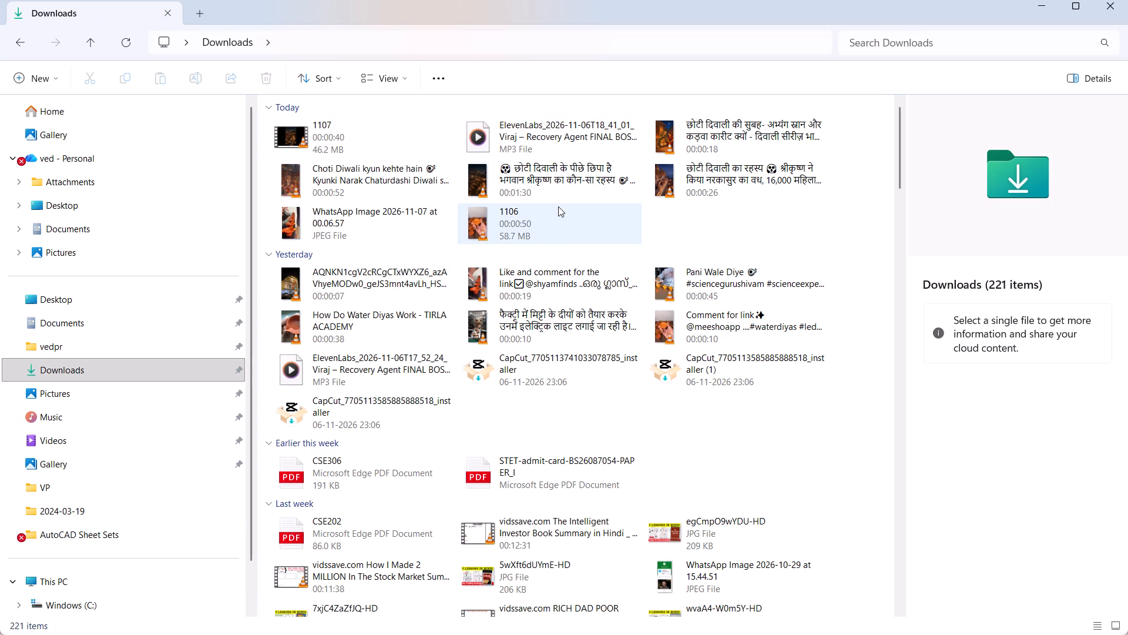
pyautogui.doubleClick(308, 128)
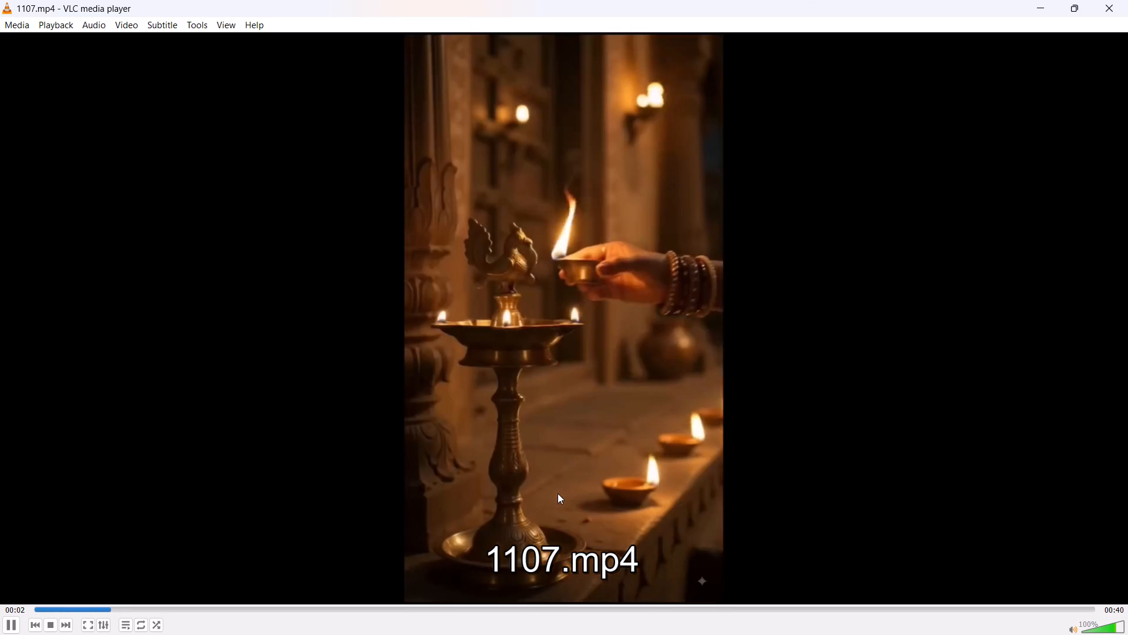
pyautogui.click(573, 501)
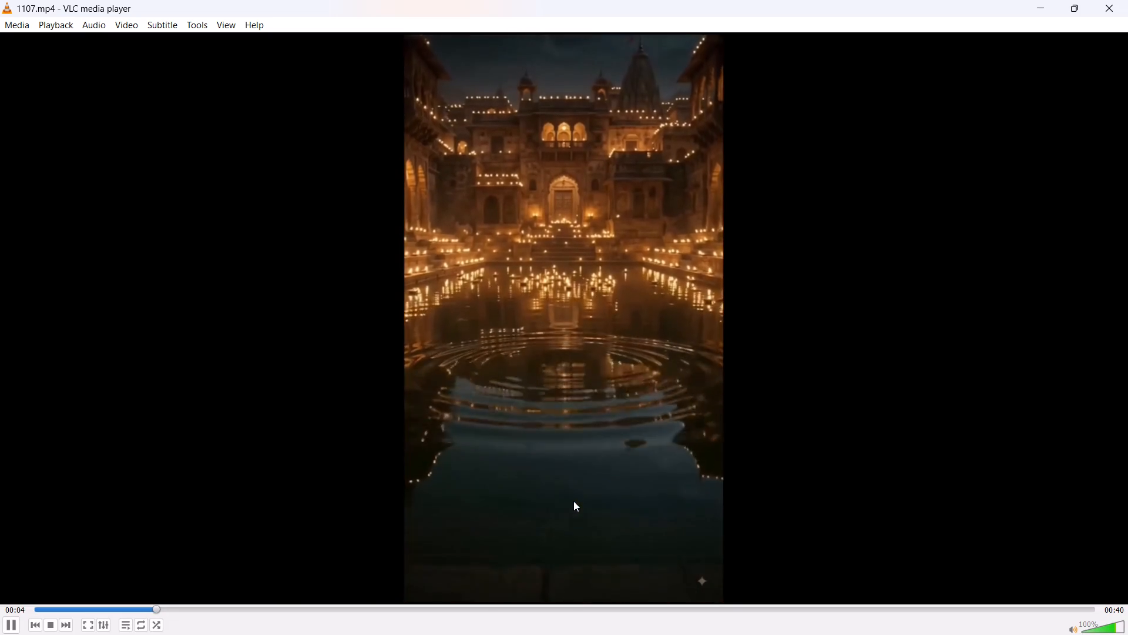
pyautogui.click(1127, 0)
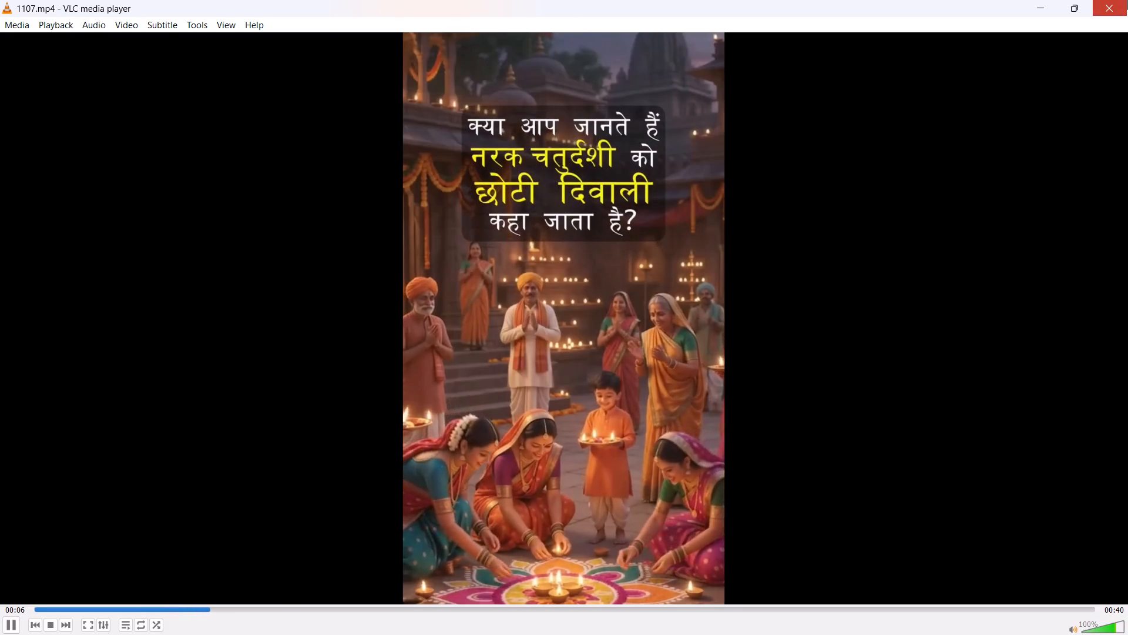
pyautogui.doubleClick(550, 220)
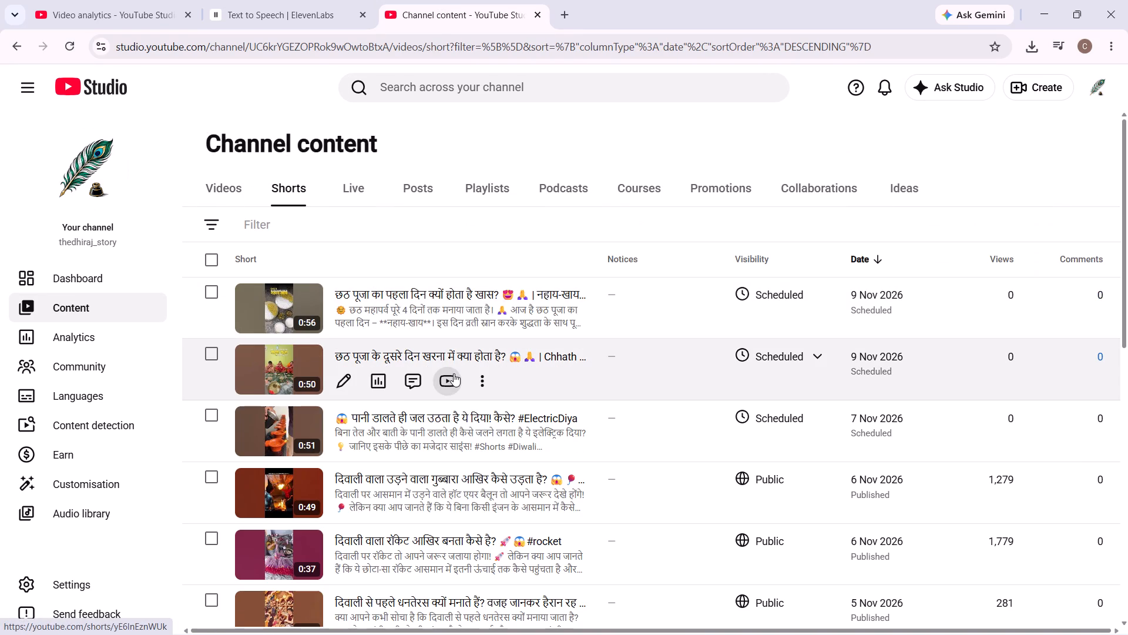
pyautogui.scroll(3, 454, 373)
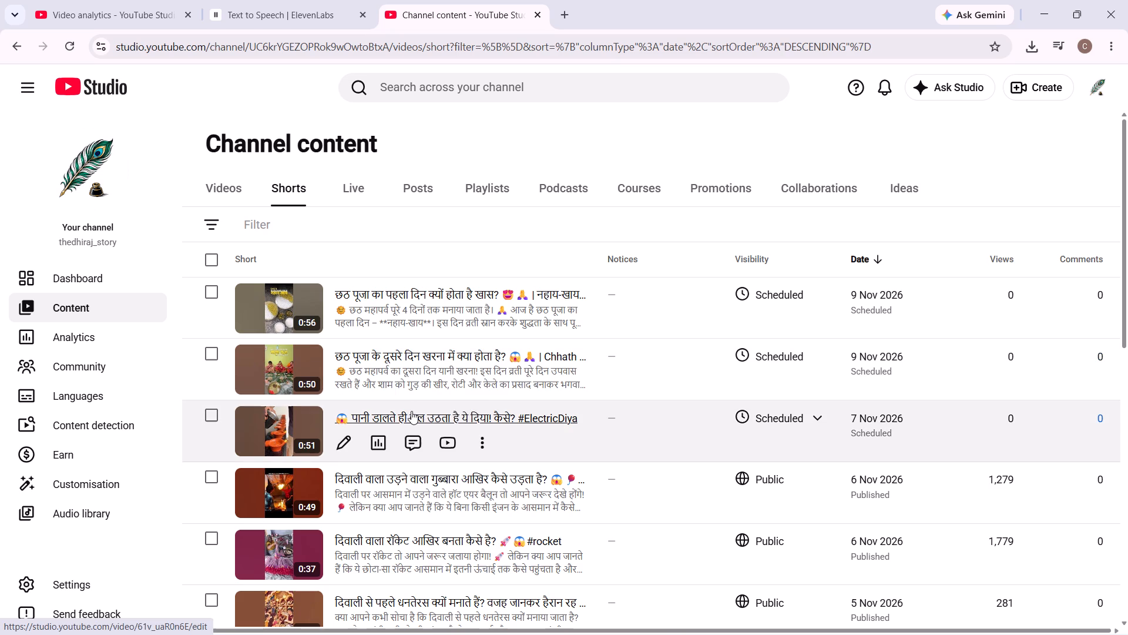
pyautogui.click(443, 445)
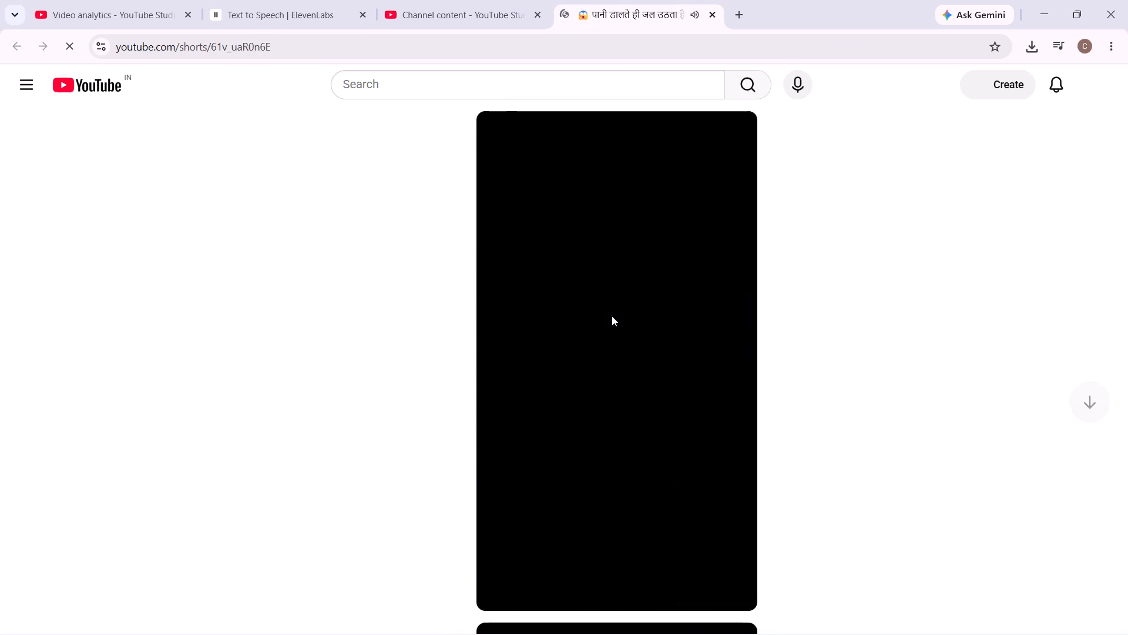
pyautogui.click(625, 337)
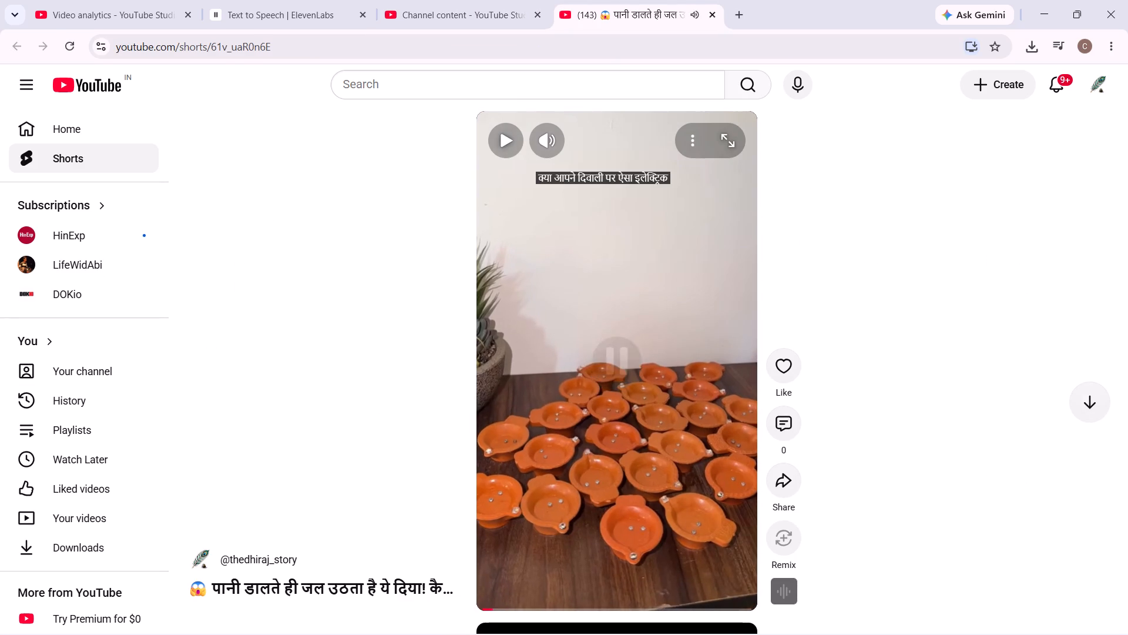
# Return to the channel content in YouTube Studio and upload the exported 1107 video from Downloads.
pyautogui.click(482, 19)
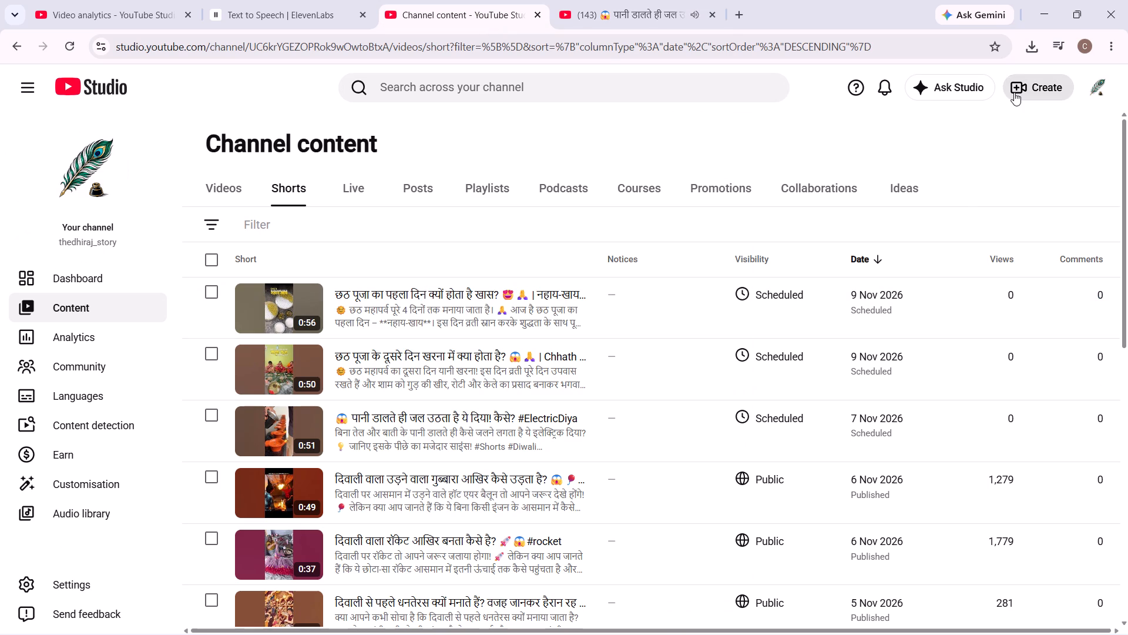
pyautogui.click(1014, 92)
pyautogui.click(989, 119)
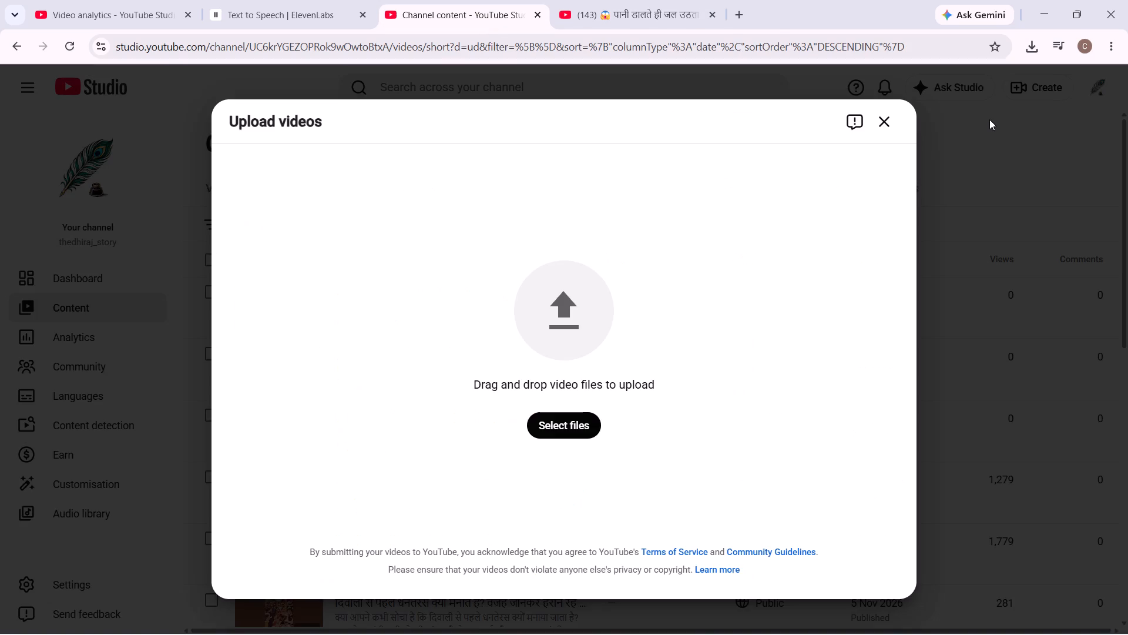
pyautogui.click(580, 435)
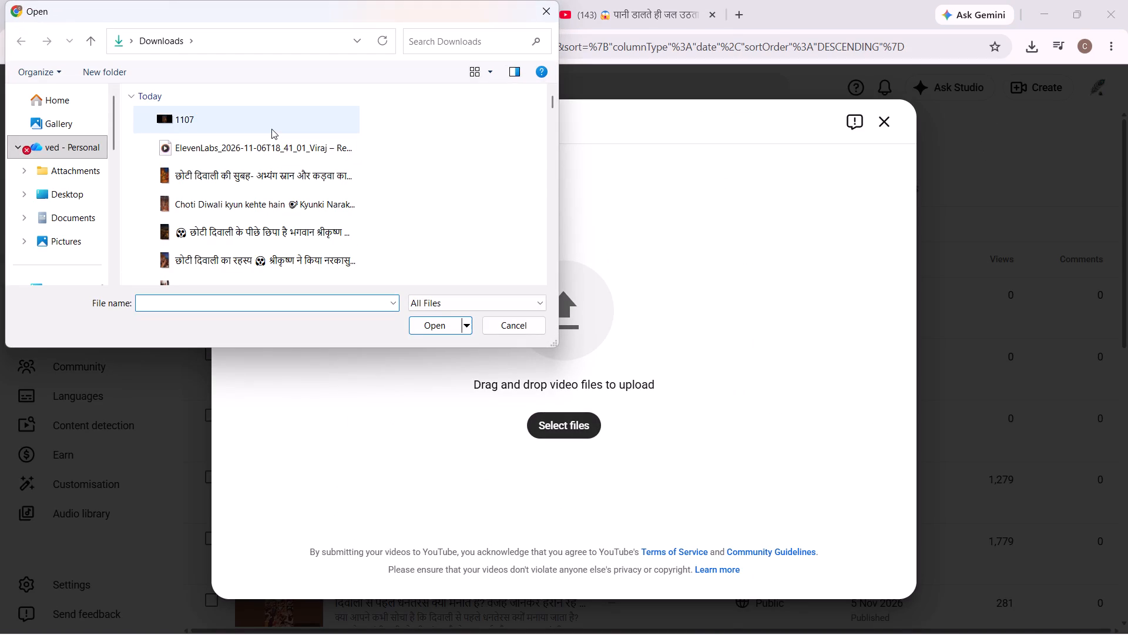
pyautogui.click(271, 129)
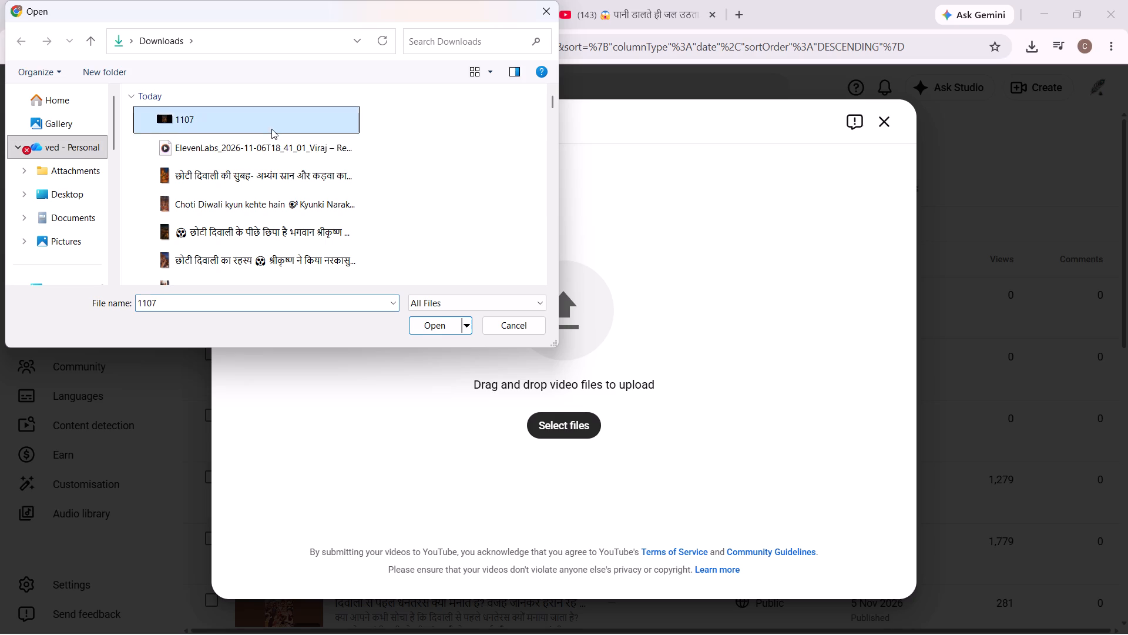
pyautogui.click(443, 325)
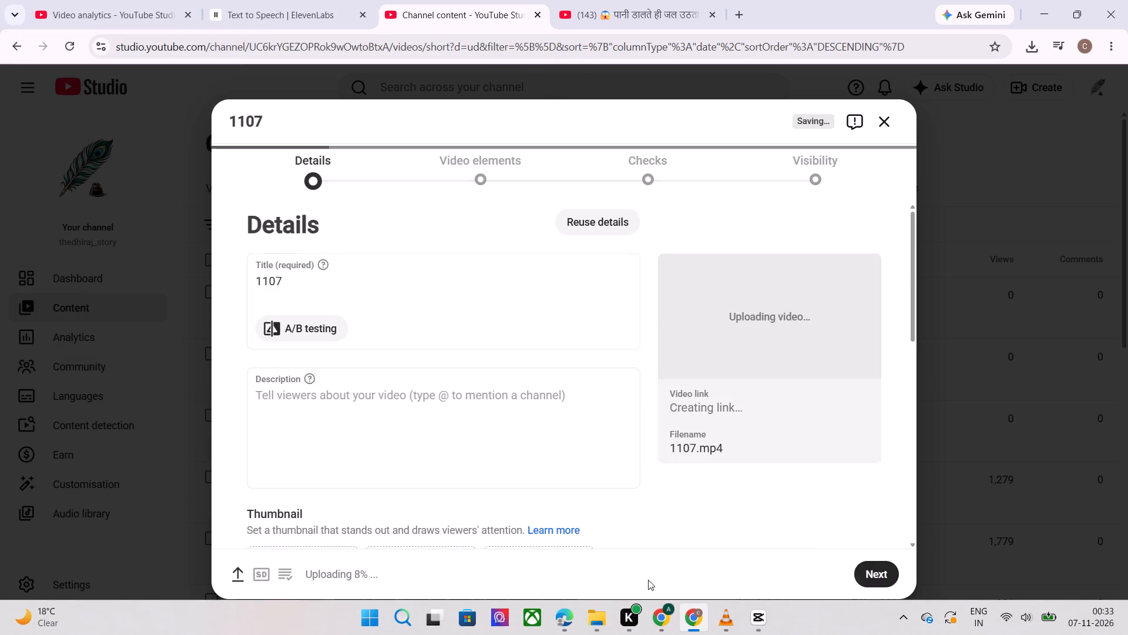
# Switch to CapCut, briefly replay the opening, and set the 1107 project's aspect ratio to 9:16 in its project settings.
pyautogui.click(760, 626)
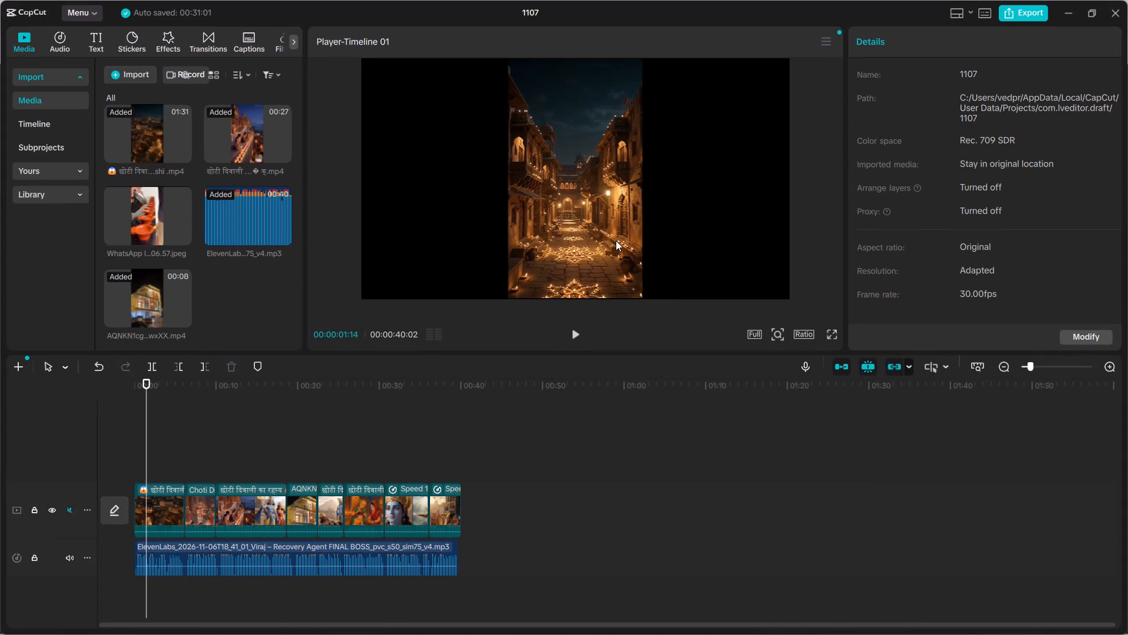
pyautogui.click(578, 330)
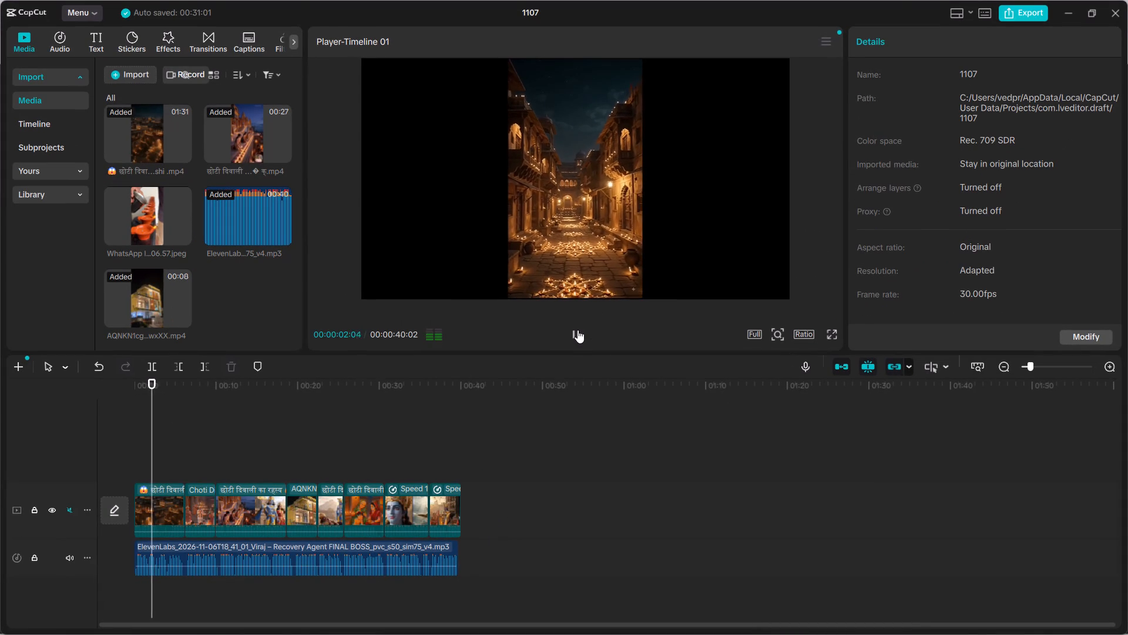
pyautogui.click(578, 330)
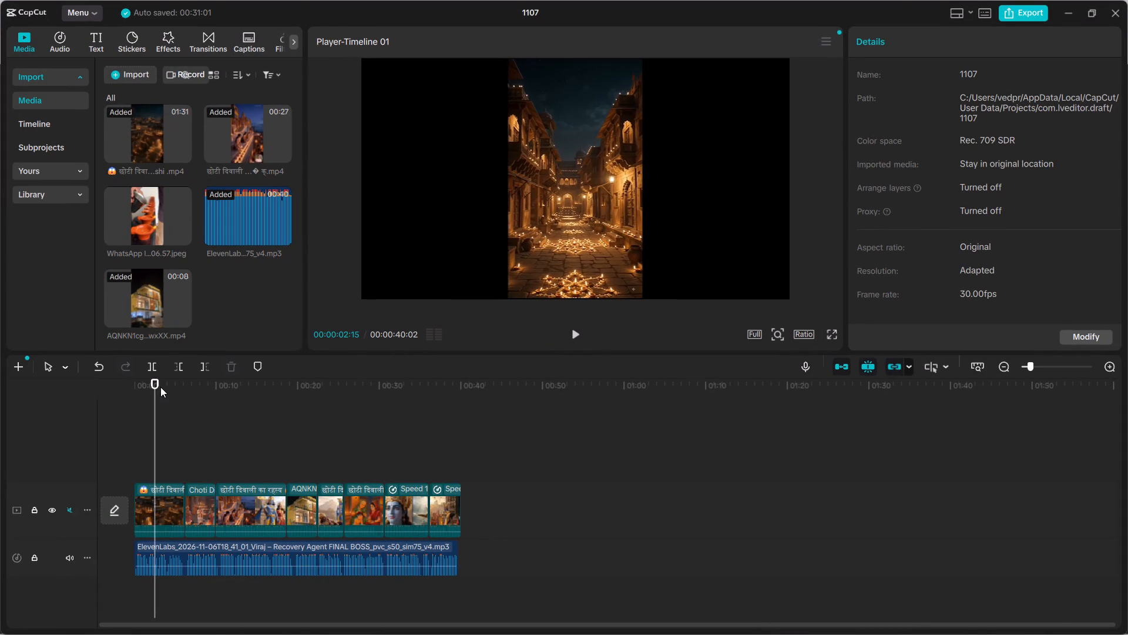
pyautogui.moveTo(156, 388); pyautogui.dragTo(120, 389)
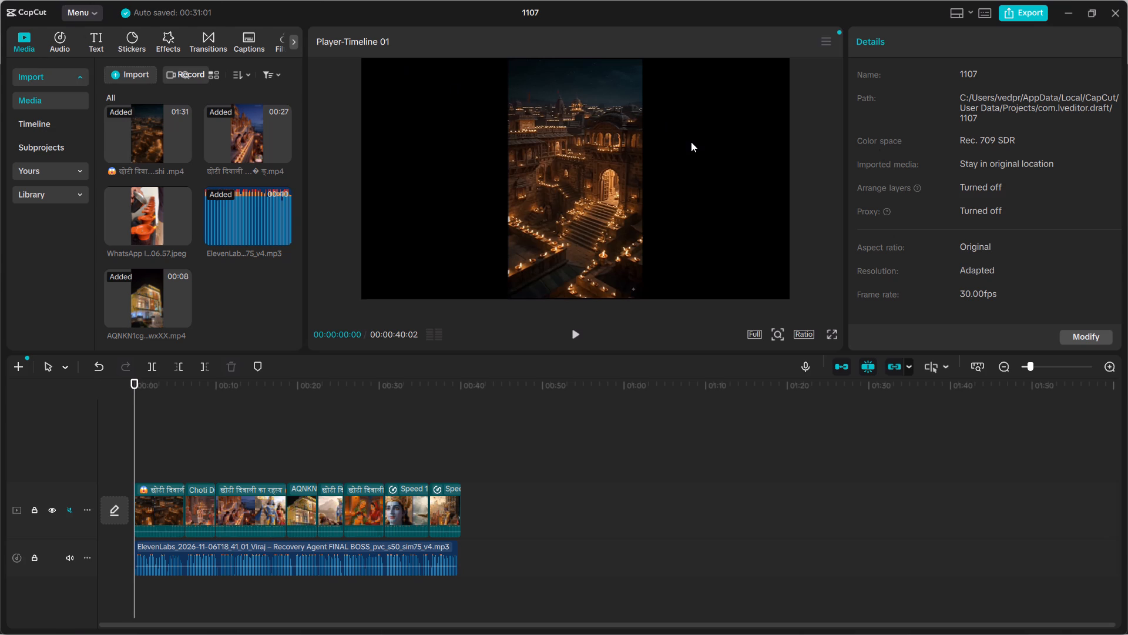
pyautogui.scroll(-2, 968, 190)
pyautogui.scroll(3, 968, 190)
pyautogui.click(1084, 335)
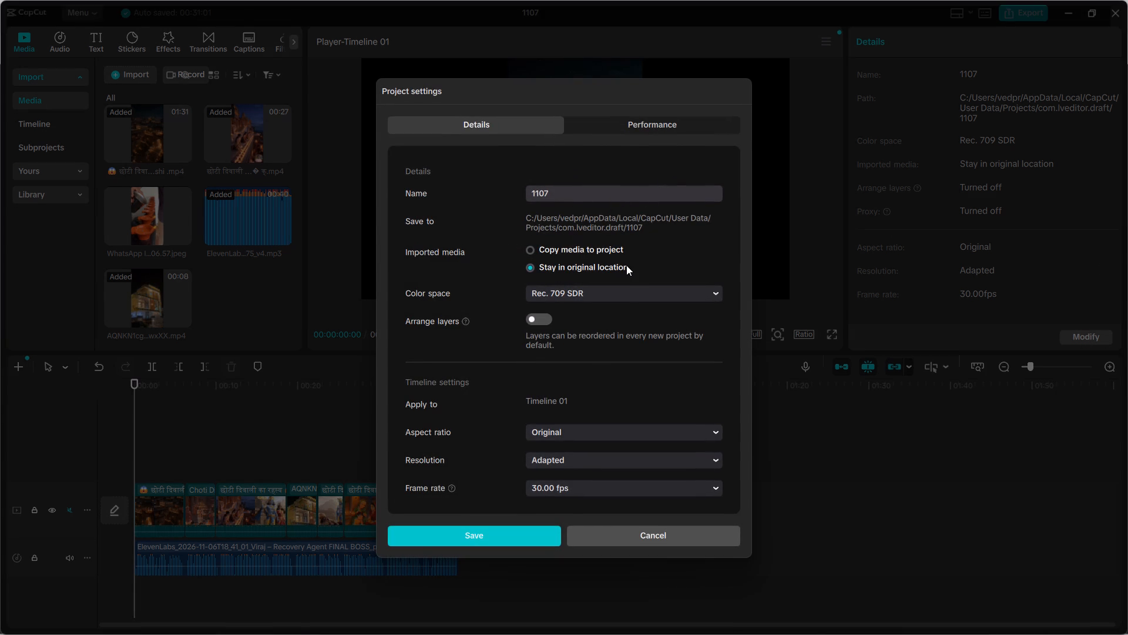
pyautogui.scroll(-2, 626, 265)
pyautogui.scroll(3, 626, 265)
pyautogui.click(581, 431)
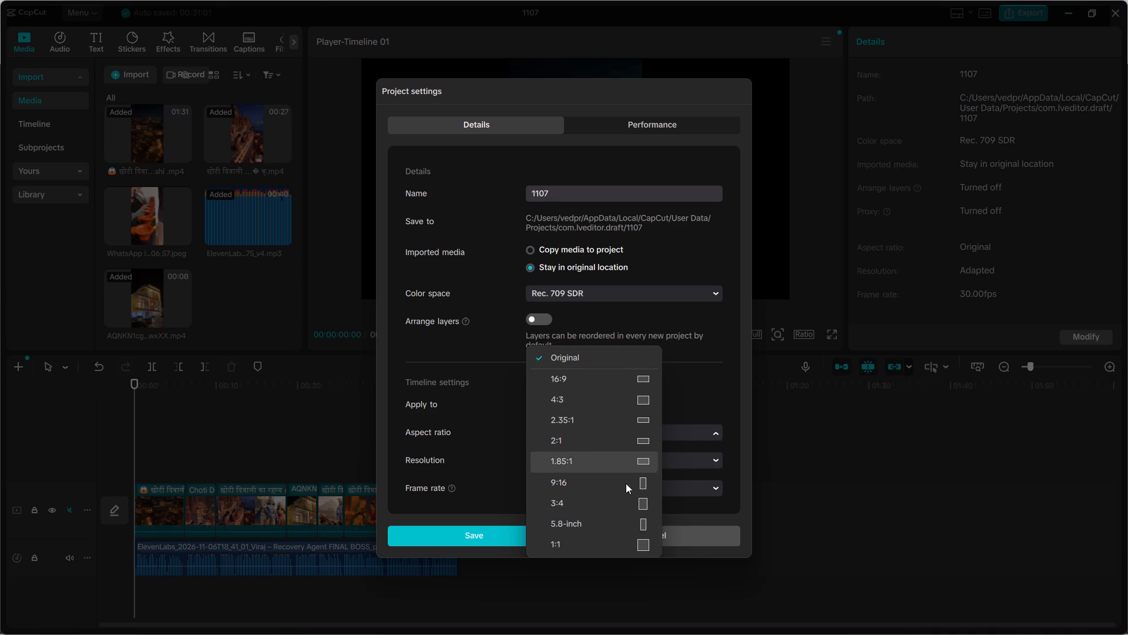
pyautogui.click(579, 486)
pyautogui.click(519, 534)
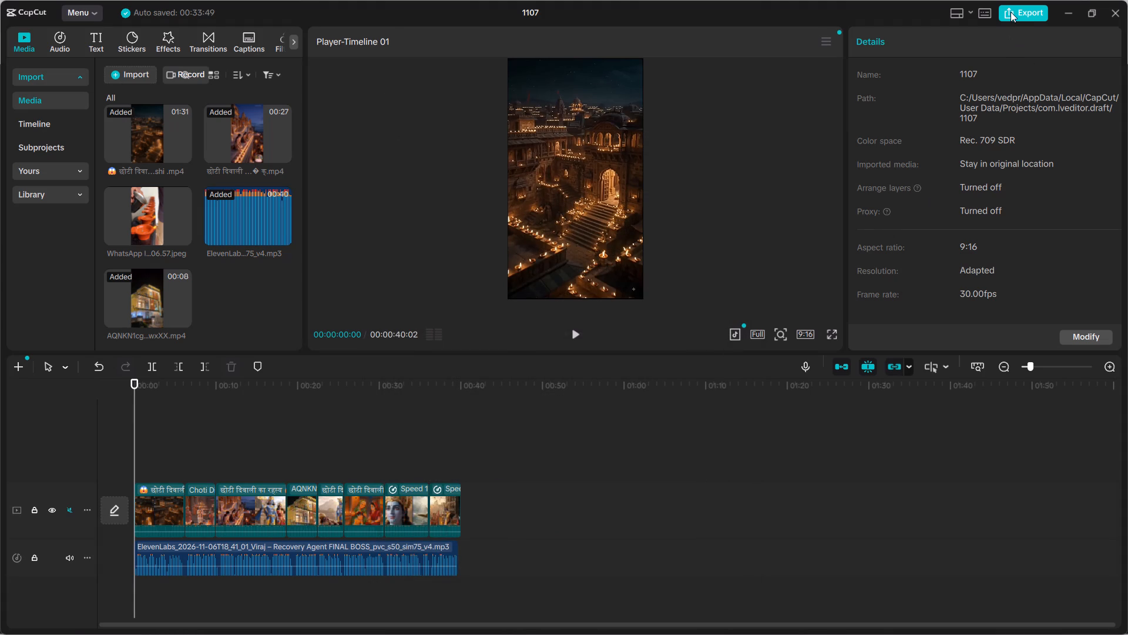
# Export the vertical video again to the Downloads folder as a 1080P, 30fps mp4.
pyautogui.click(1010, 12)
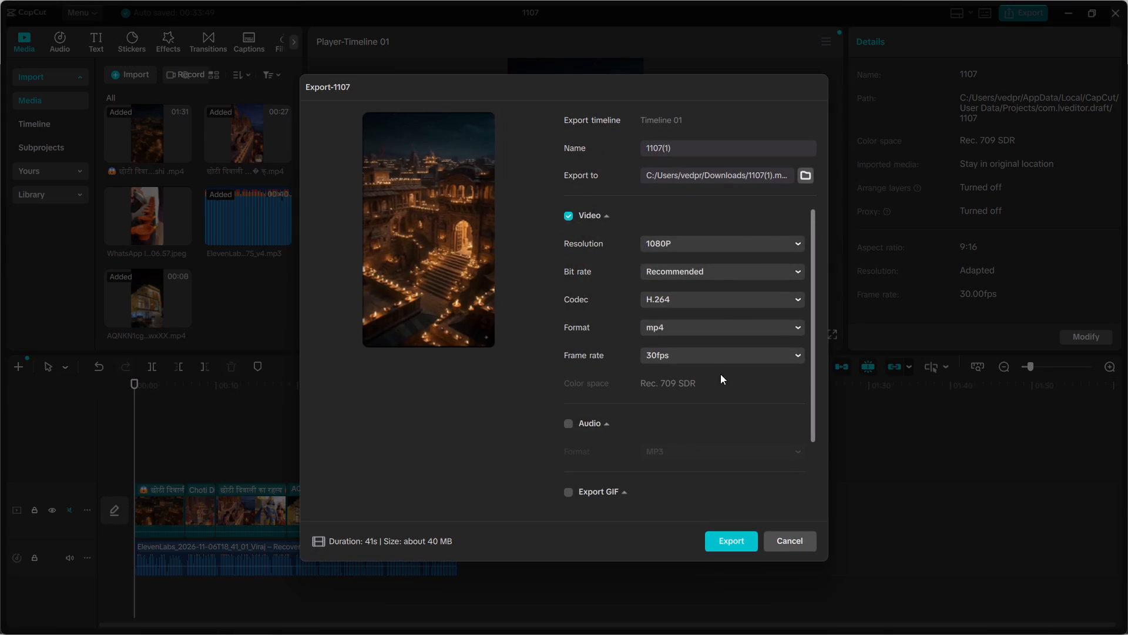
pyautogui.click(807, 175)
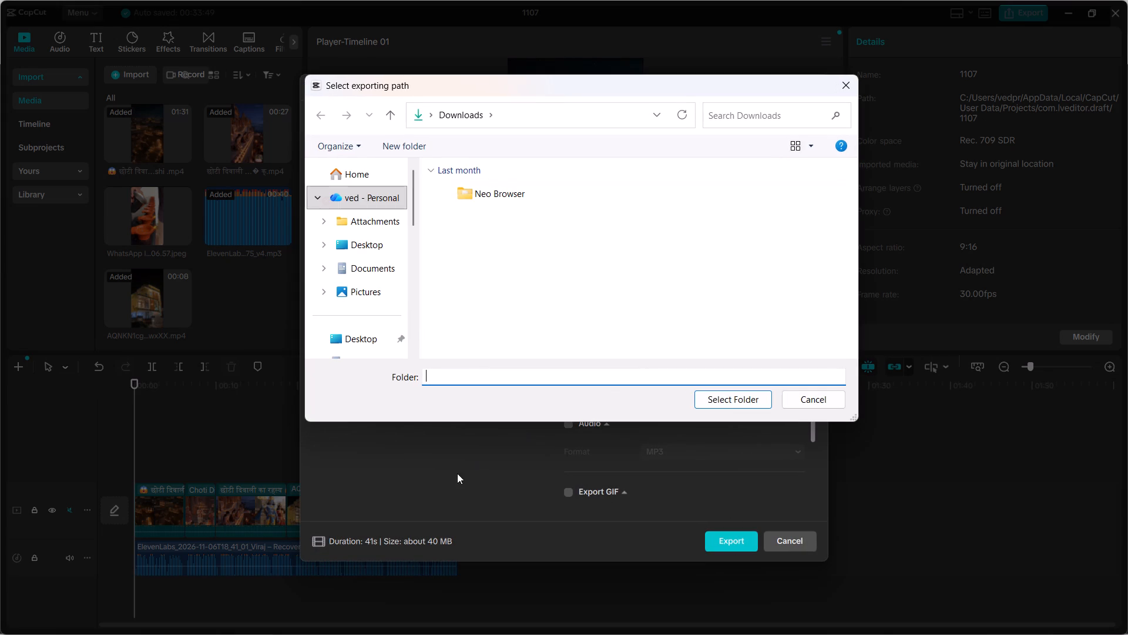
pyautogui.scroll(-1, 382, 333)
pyautogui.click(354, 329)
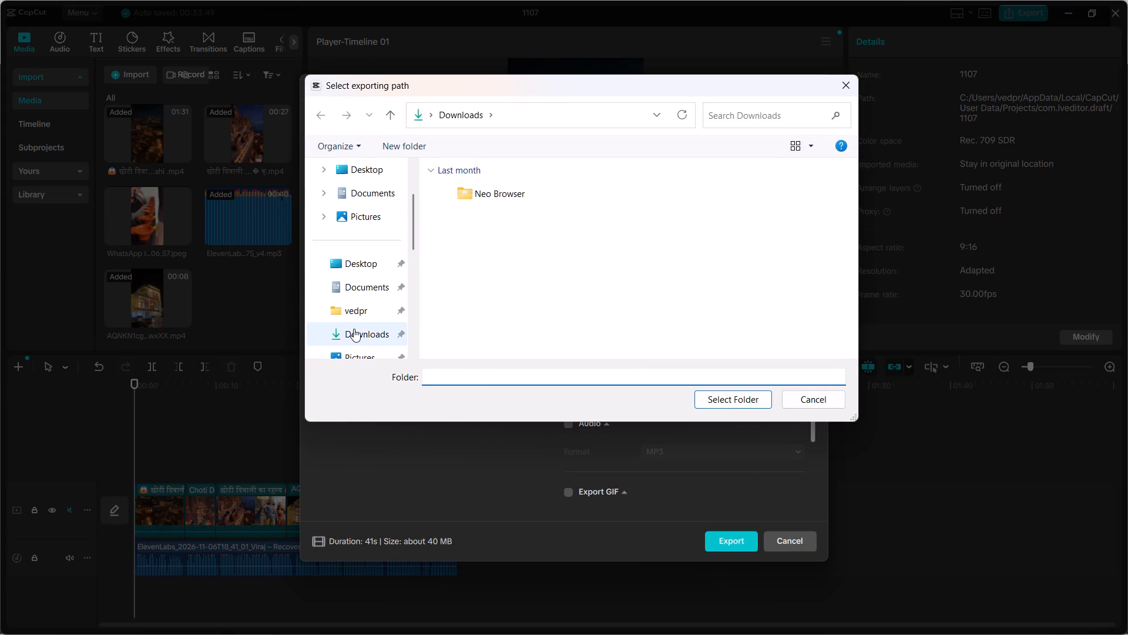
pyautogui.click(714, 399)
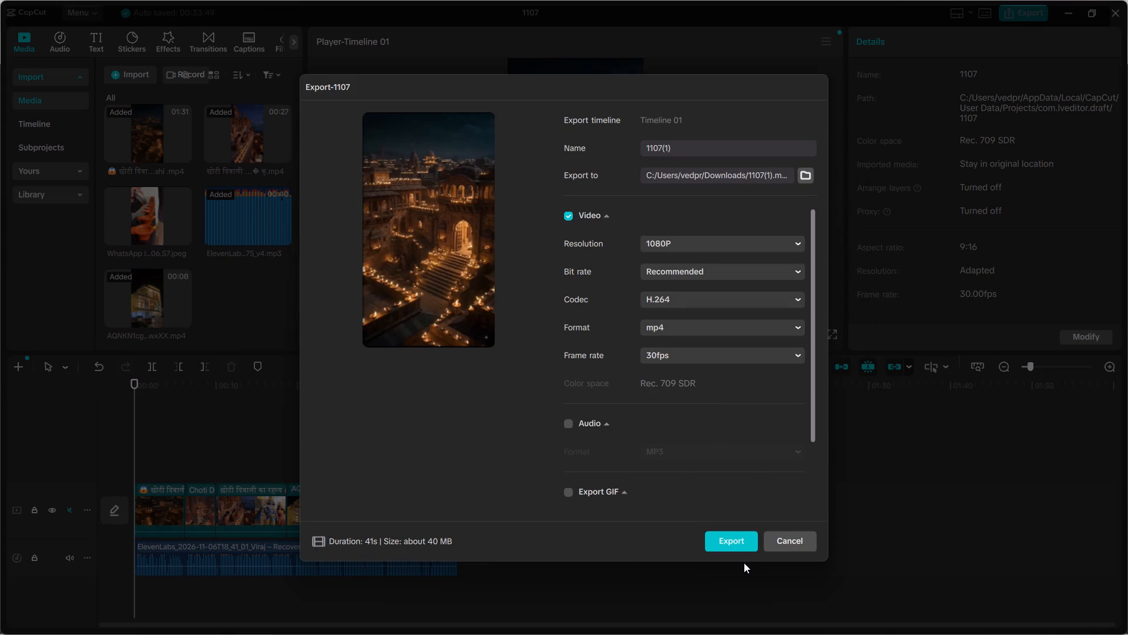
pyautogui.click(734, 544)
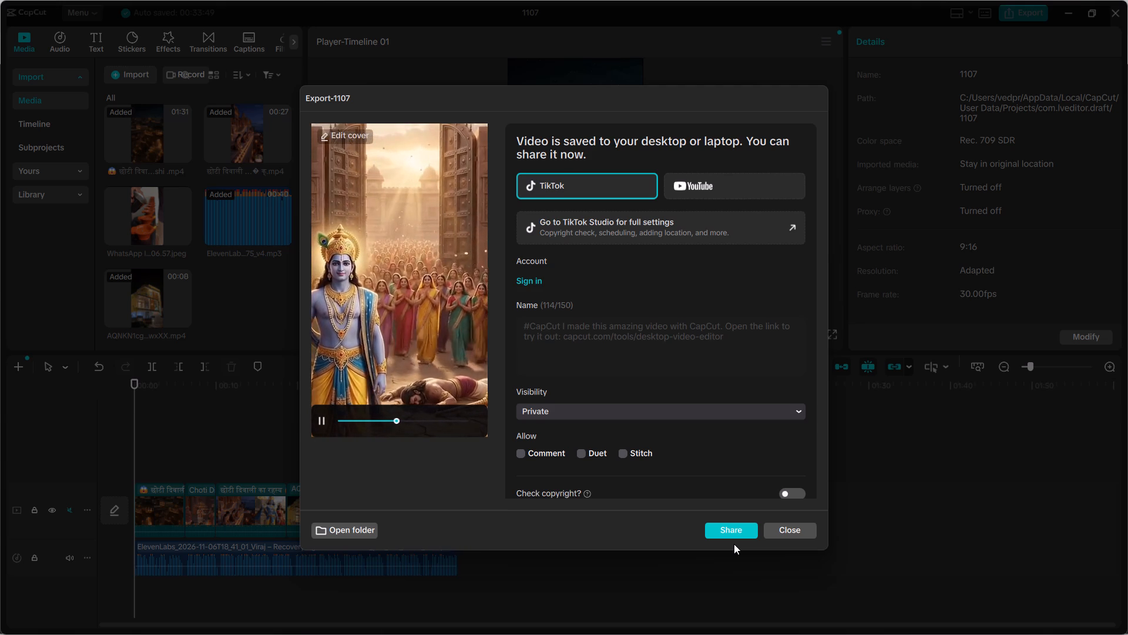
pyautogui.click(811, 536)
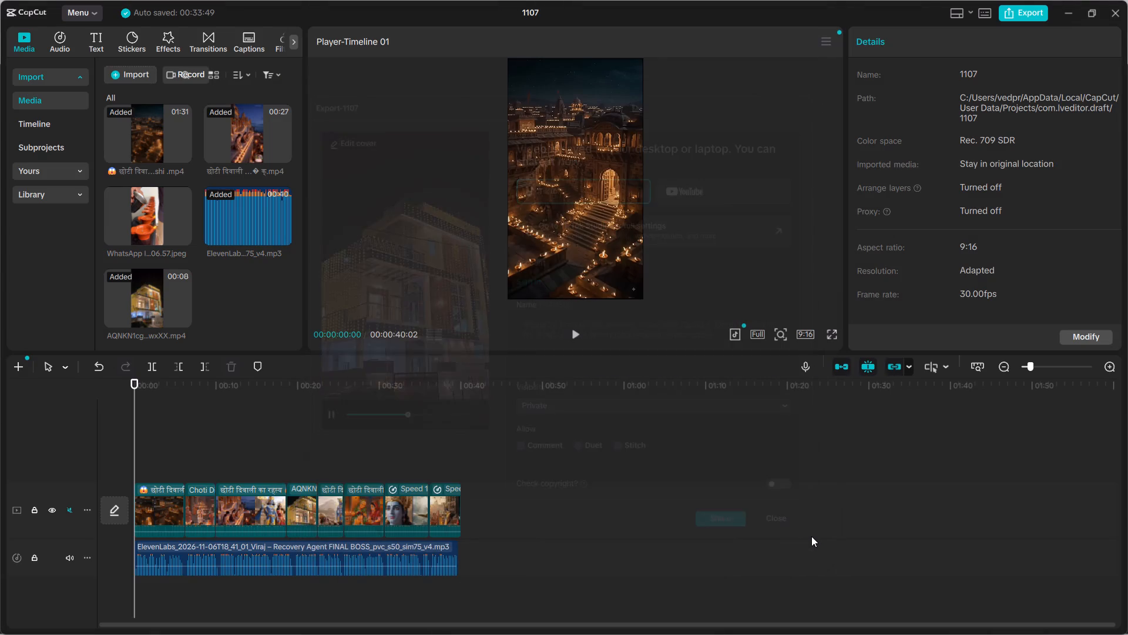
# Switch back to YouTube Studio, close the first 1107 upload, and upload the new 1107(1) video from Downloads instead.
pyautogui.click(1070, 12)
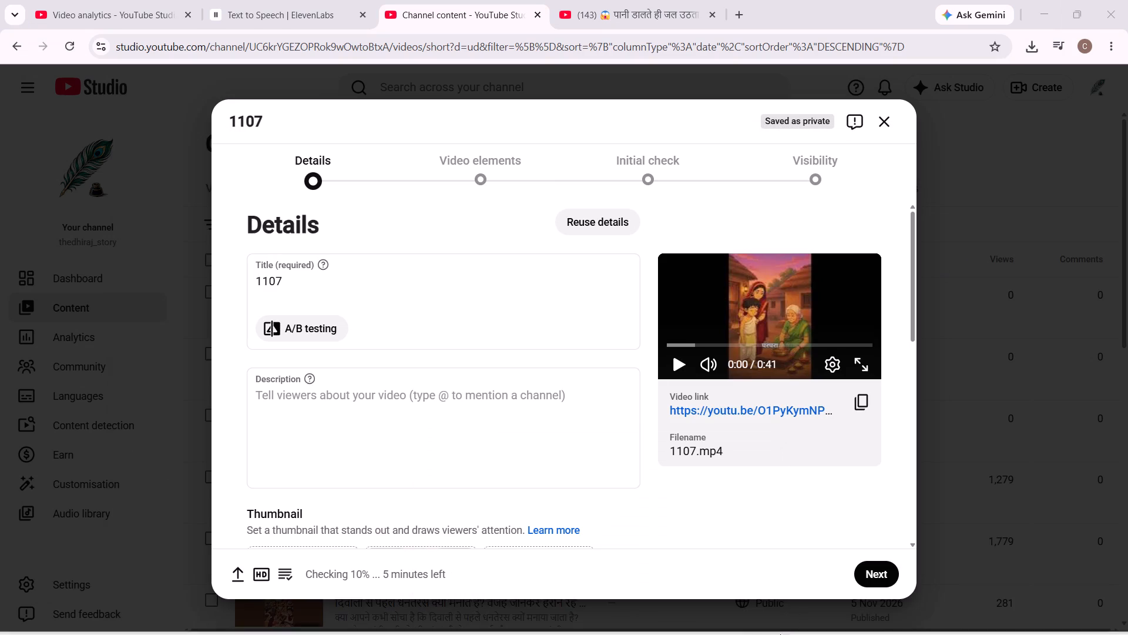
pyautogui.click(880, 116)
pyautogui.click(1032, 83)
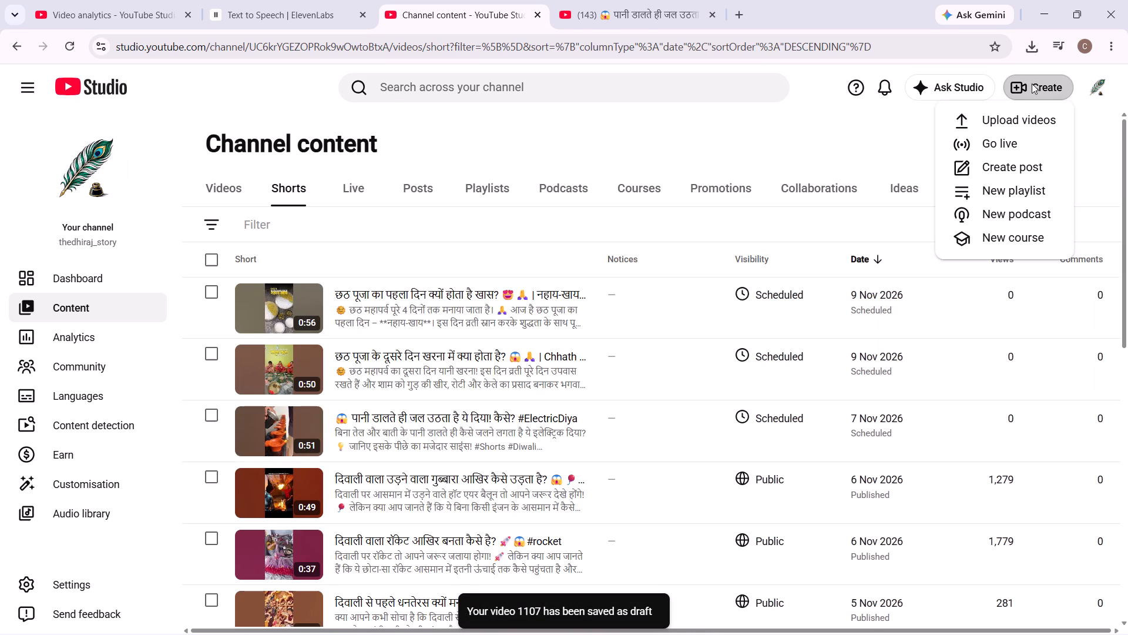
pyautogui.click(983, 117)
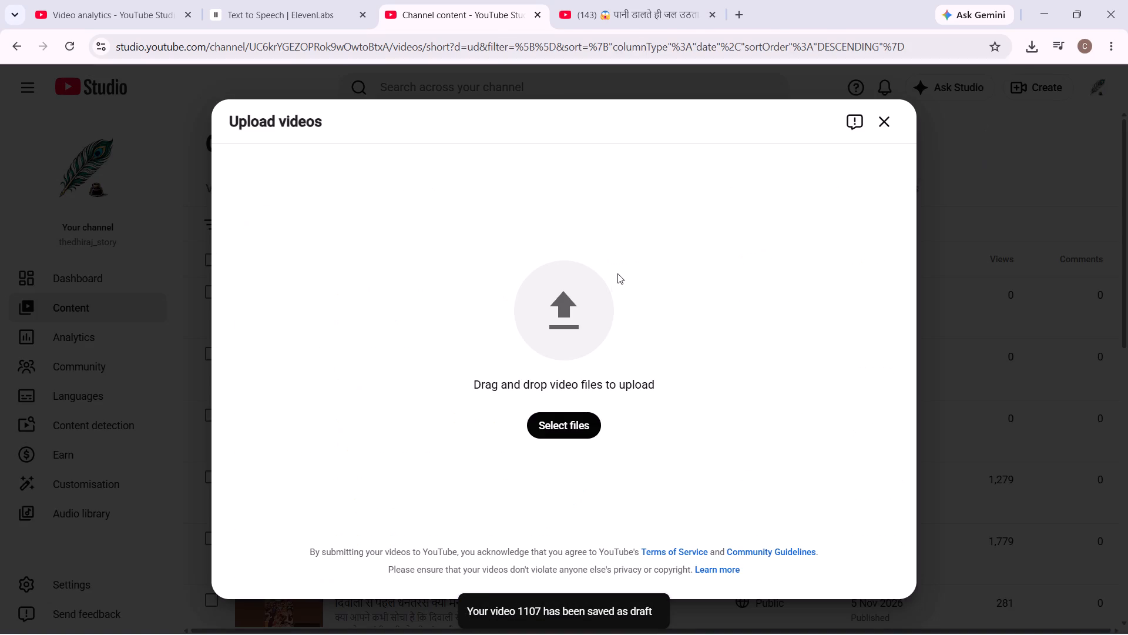
pyautogui.click(539, 429)
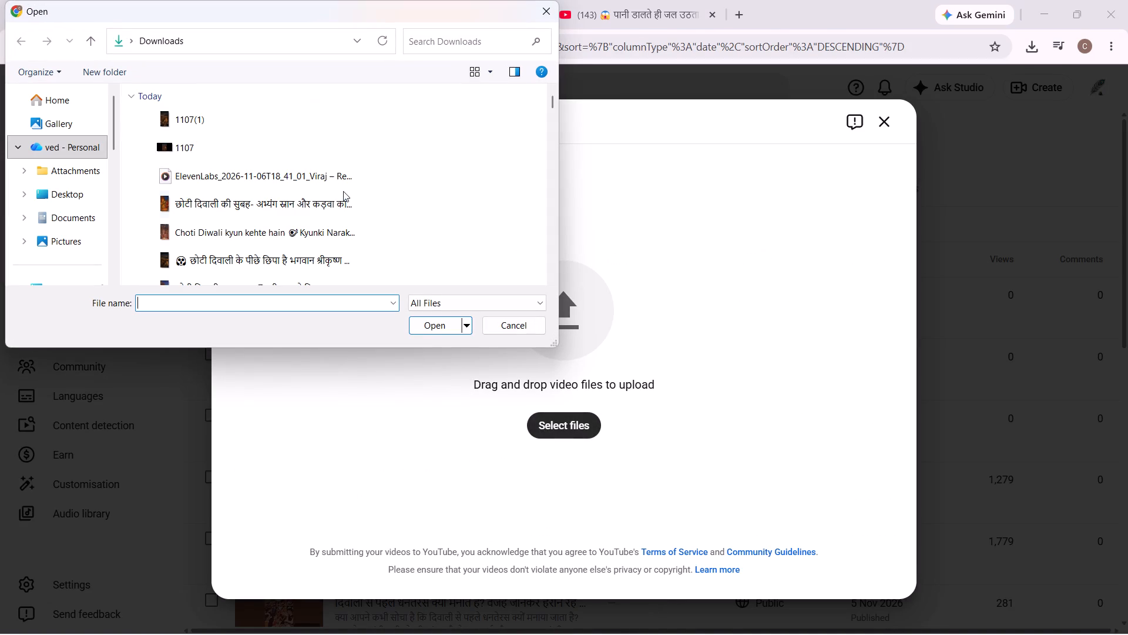
pyautogui.click(303, 123)
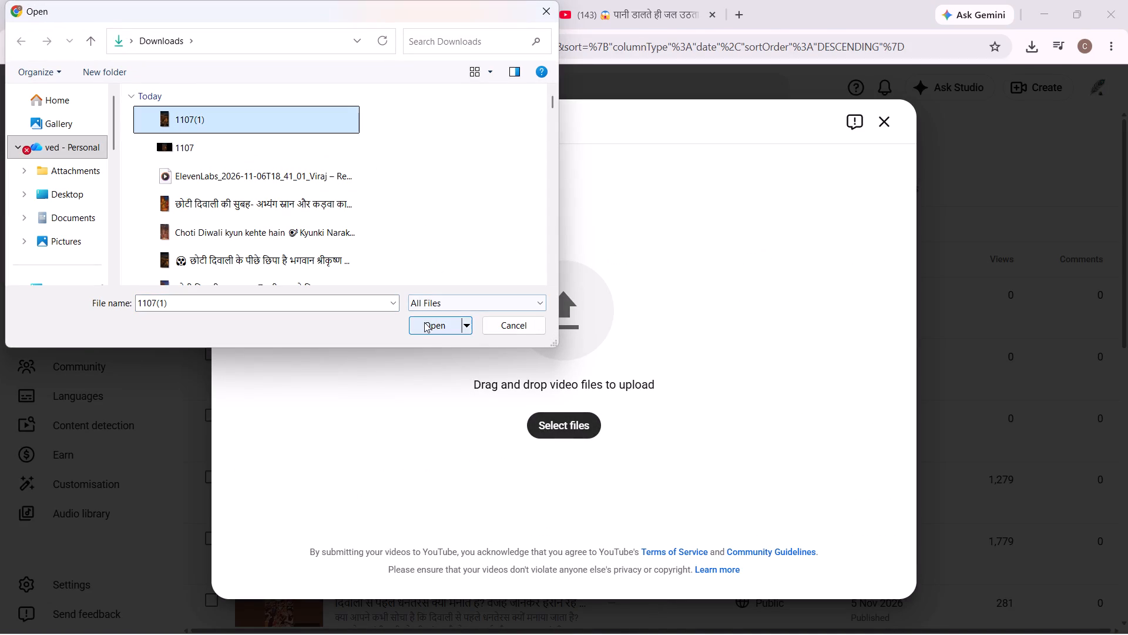
pyautogui.click(424, 322)
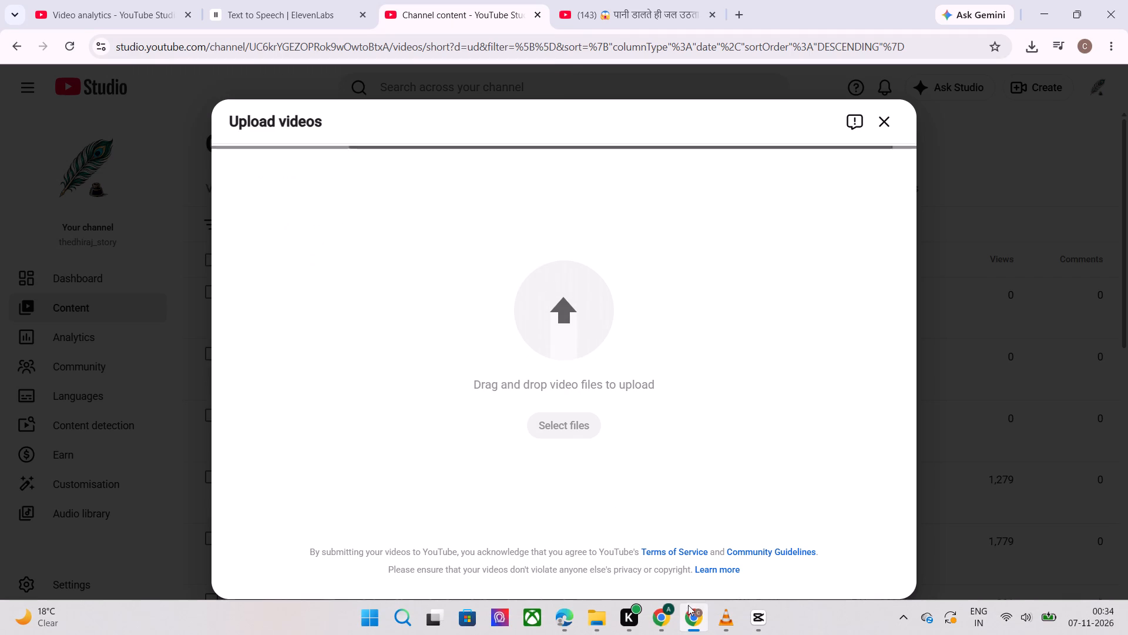
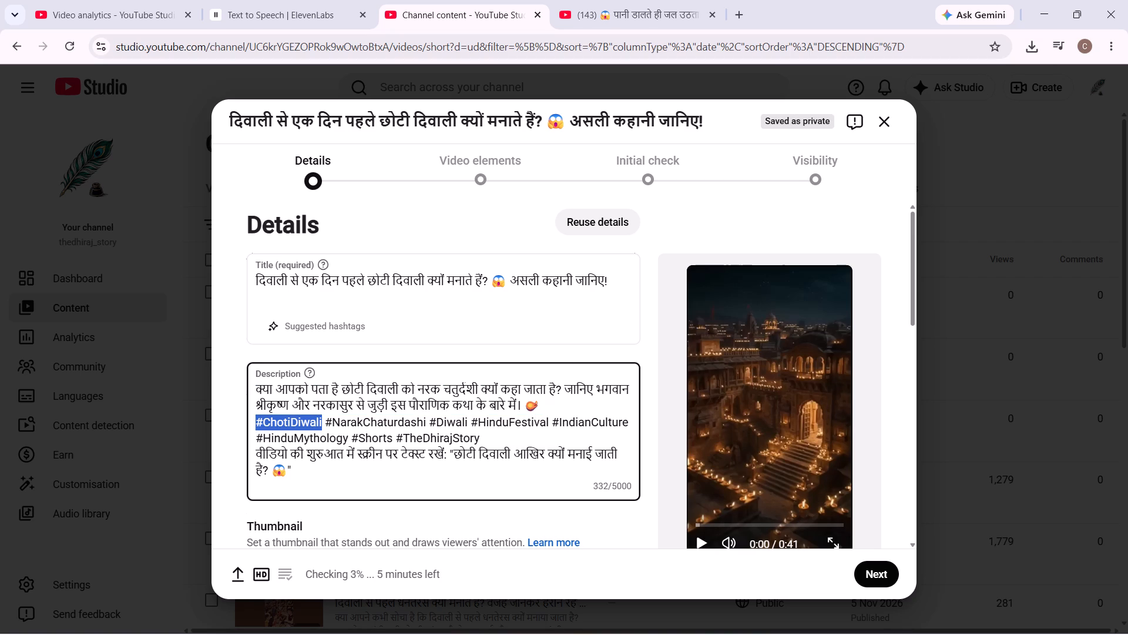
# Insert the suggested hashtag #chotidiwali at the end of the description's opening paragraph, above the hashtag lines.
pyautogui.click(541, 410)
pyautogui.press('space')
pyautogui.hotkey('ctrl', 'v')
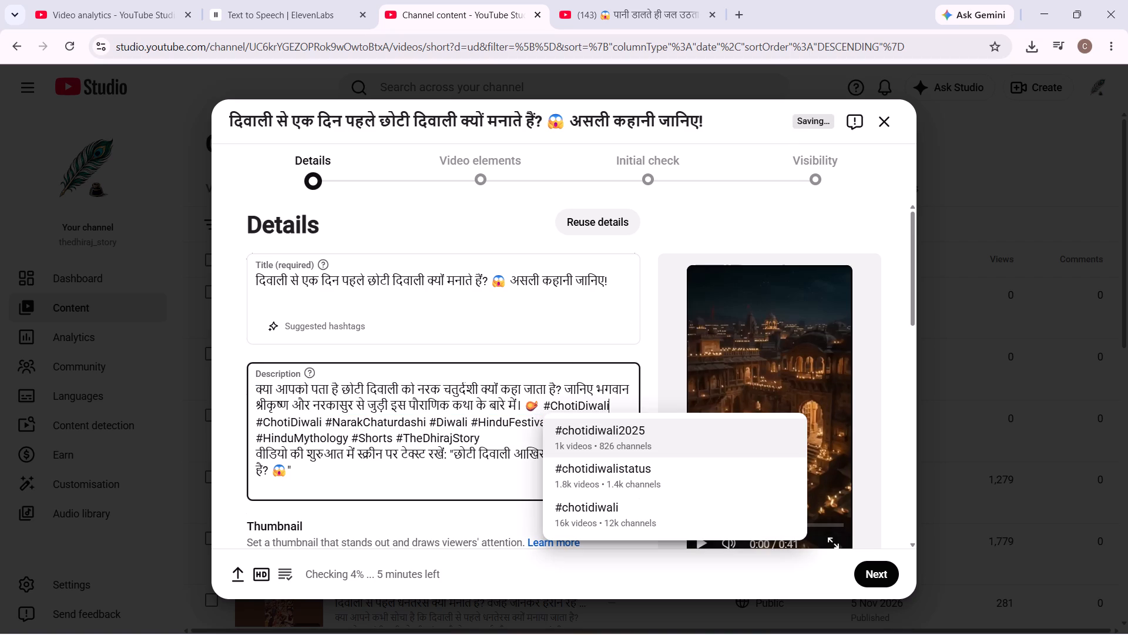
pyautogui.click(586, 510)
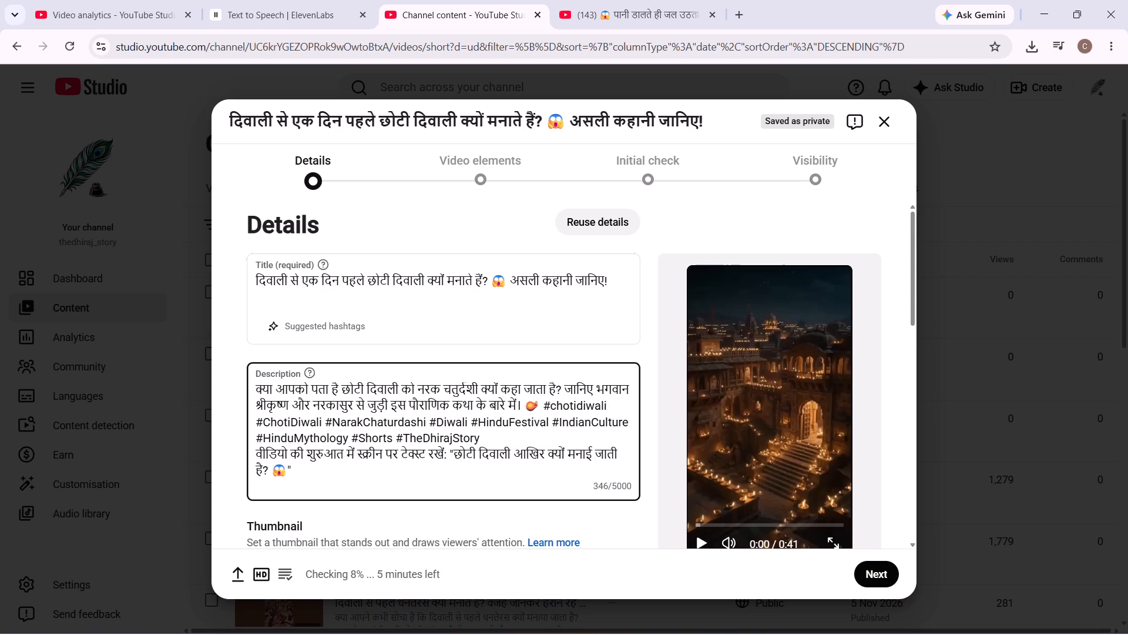
# Append the suggested hashtag #chotidiwali to the end of the video title.
pyautogui.click(613, 285)
pyautogui.press('space')
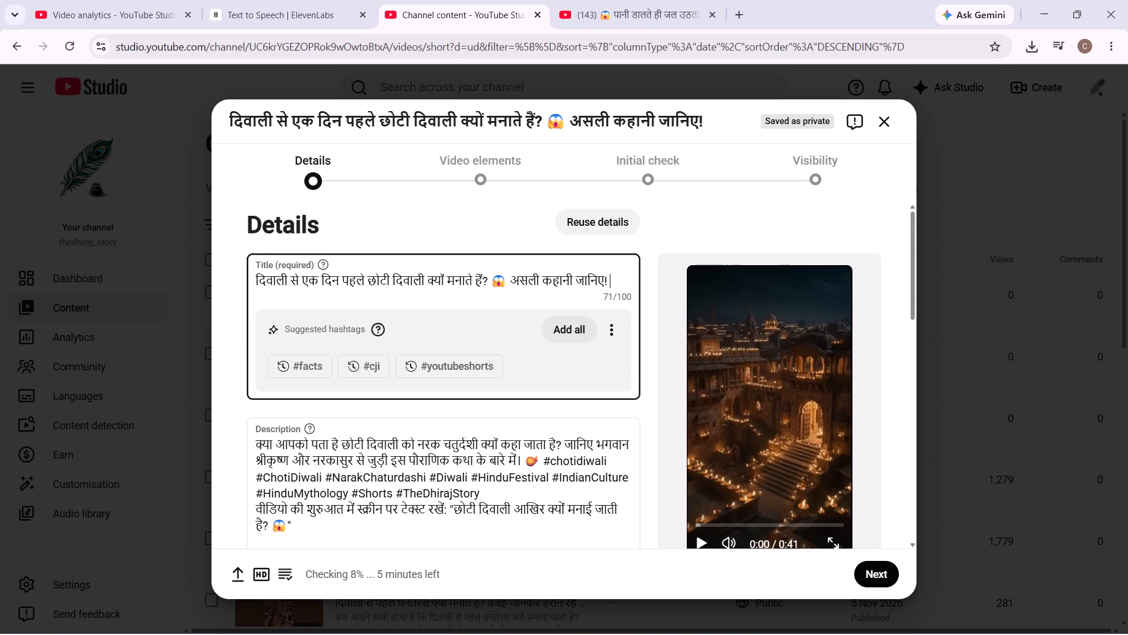
pyautogui.hotkey('ctrl', 'v')
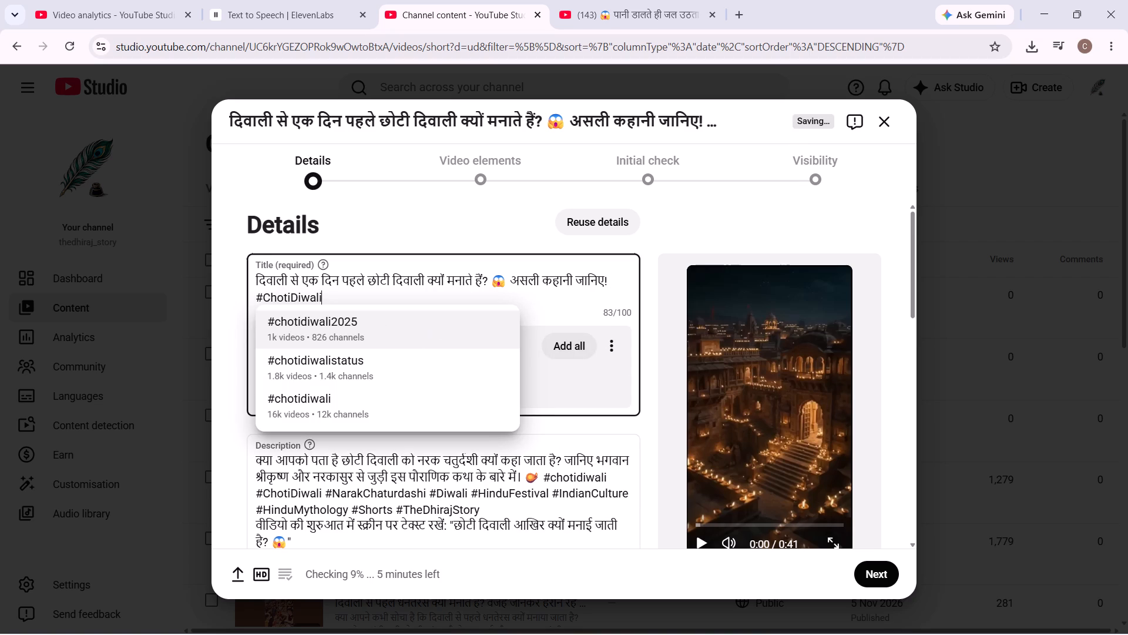
pyautogui.click(333, 400)
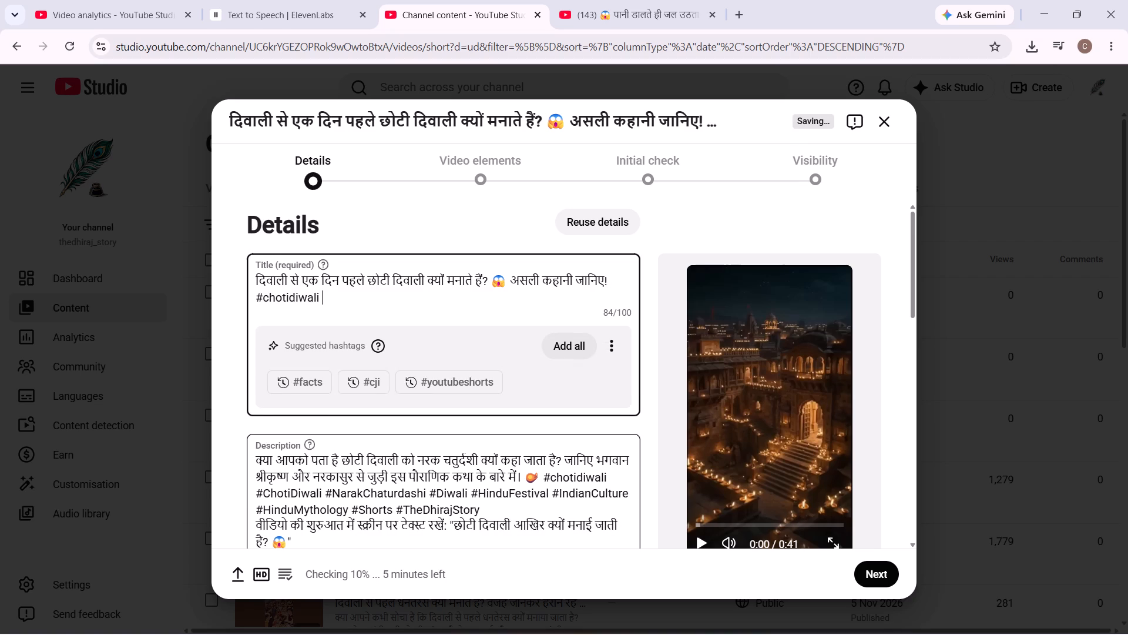
# Remove #chotidiwali from the end of the description's opening paragraph and put a blank line before the hashtags.
pyautogui.moveTo(544, 480); pyautogui.dragTo(599, 427)
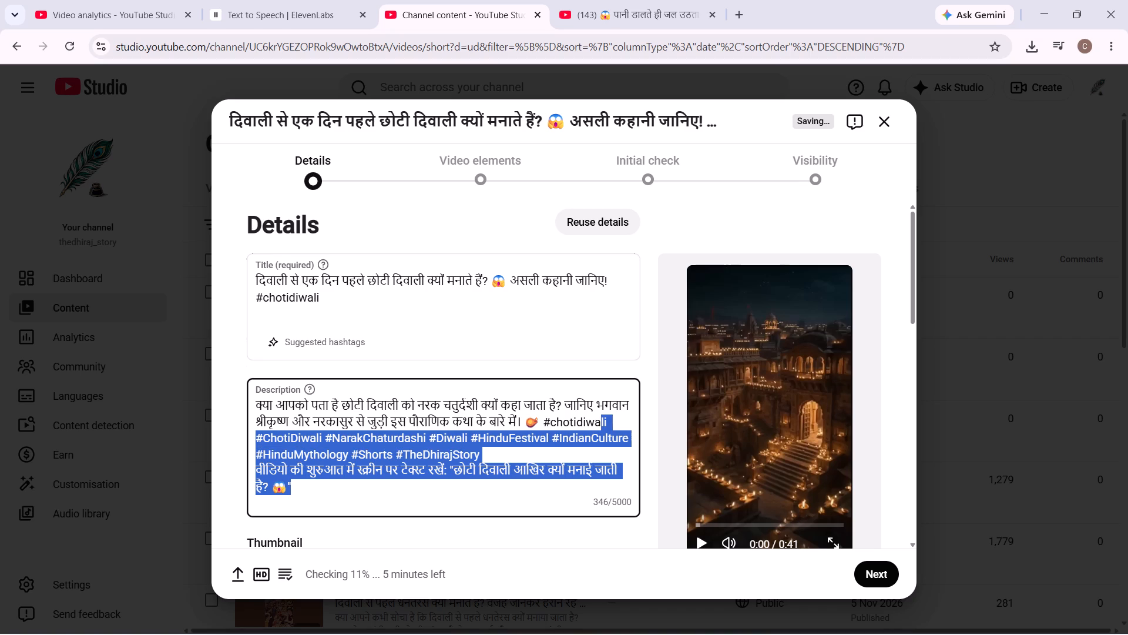
pyautogui.click(599, 427)
pyautogui.moveTo(609, 422); pyautogui.dragTo(593, 423)
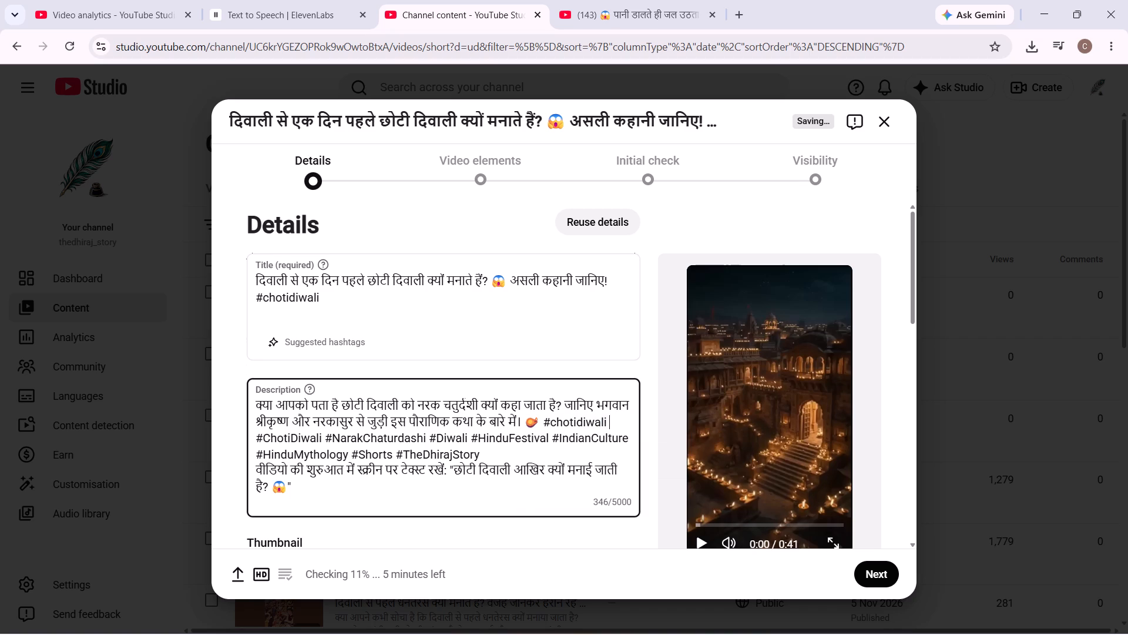
pyautogui.moveTo(593, 423); pyautogui.dragTo(544, 424)
pyautogui.press('BackSpace')
pyautogui.press('Return')
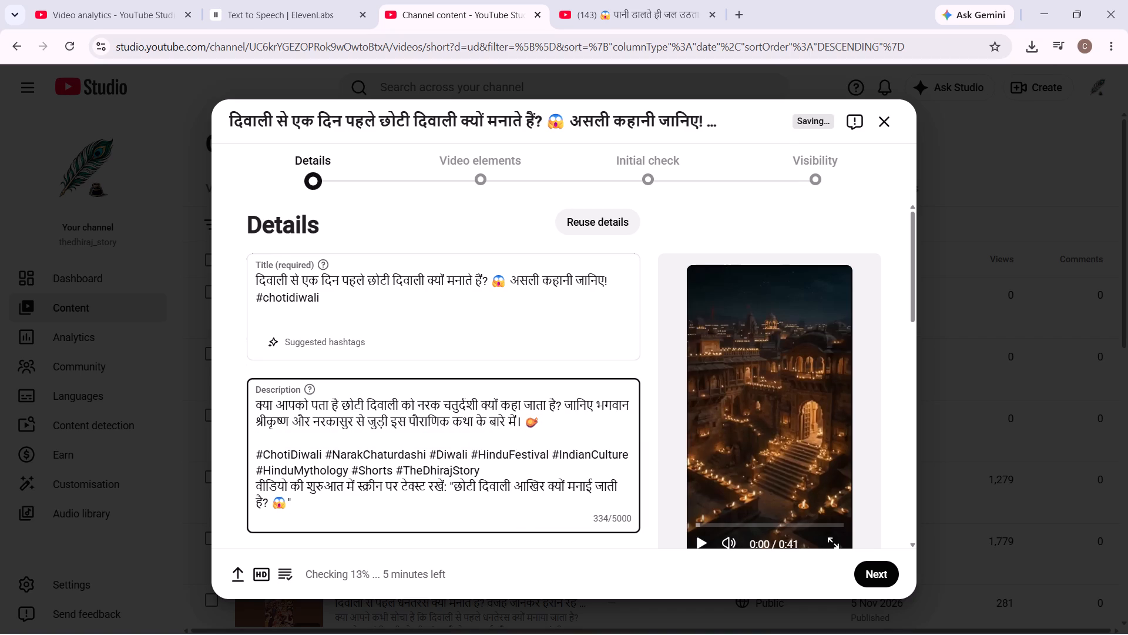
# Delete the closing sentence about on-screen text from the description, ending it at #TheDhirajStory.
pyautogui.click(495, 469)
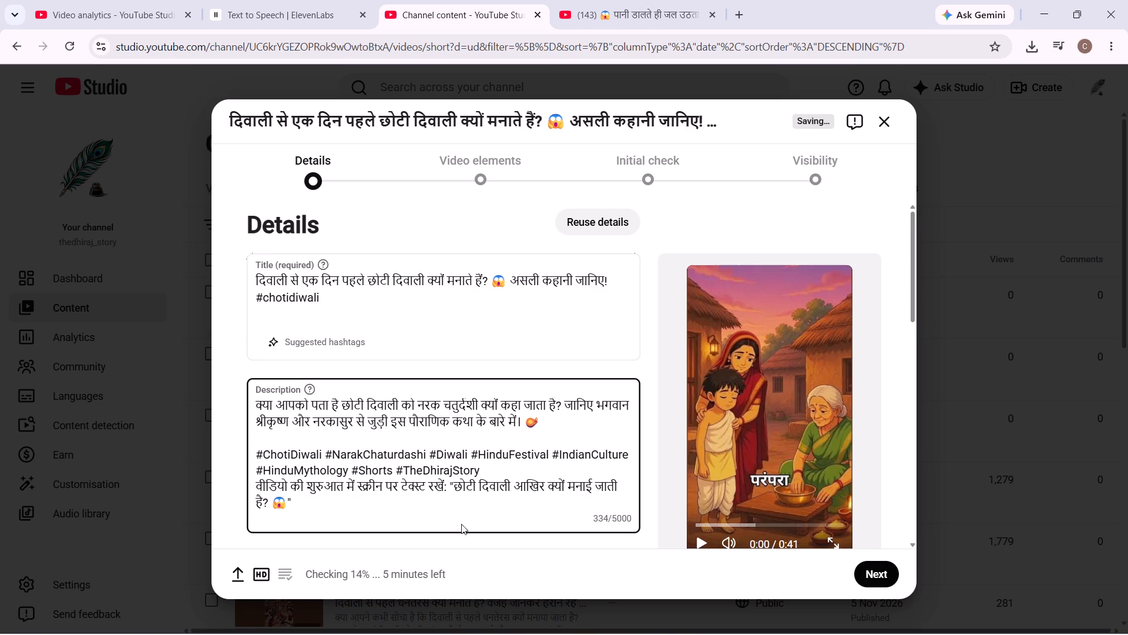
pyautogui.moveTo(301, 506); pyautogui.dragTo(263, 493)
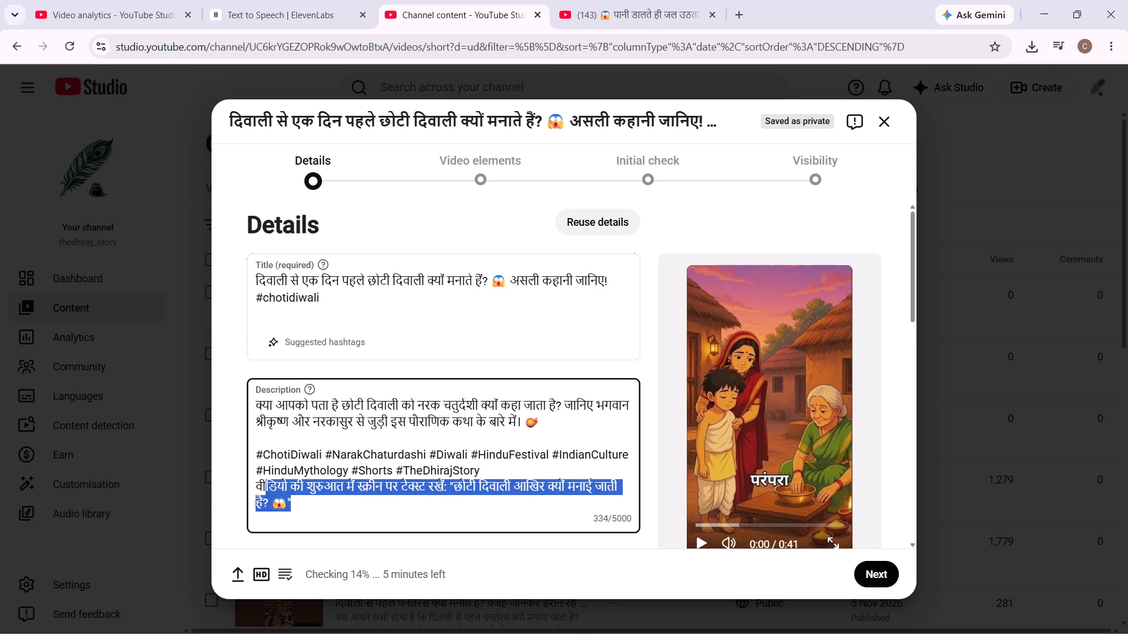
pyautogui.moveTo(263, 493); pyautogui.dragTo(257, 492)
pyautogui.press('BackSpace')
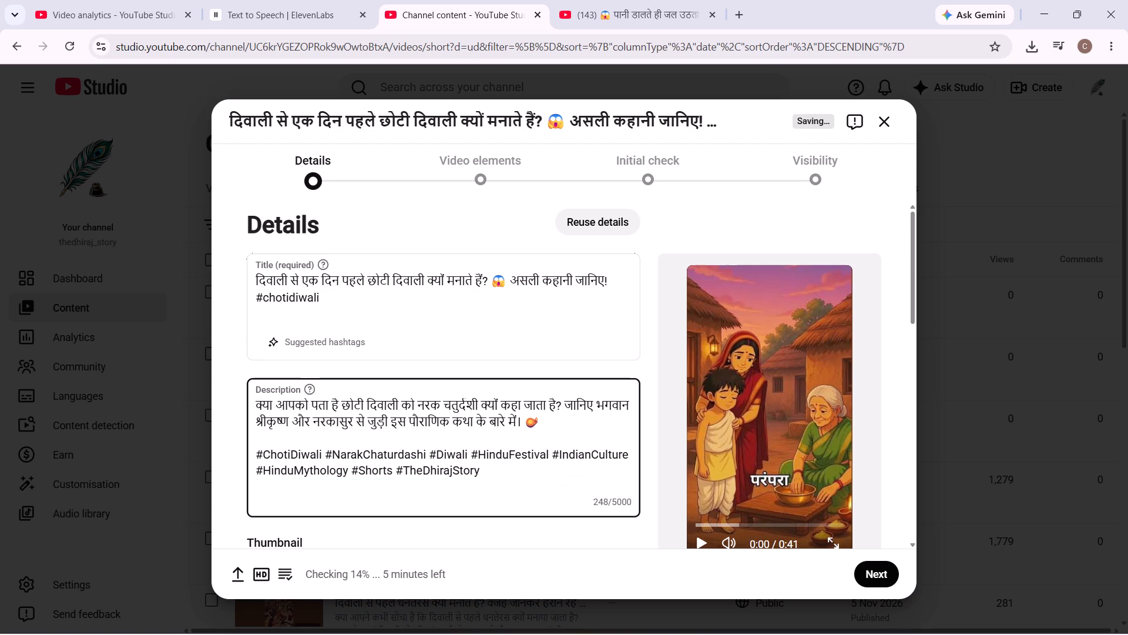
# Look at the video frames offered for the thumbnail and close the selection without choosing another.
pyautogui.scroll(2, 435, 443)
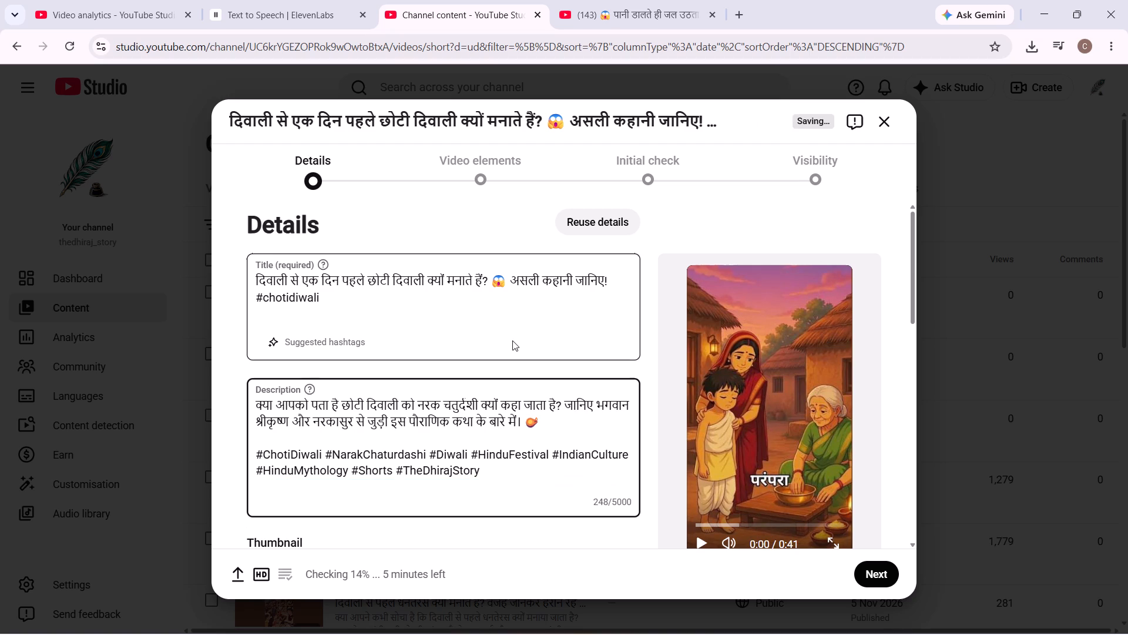
pyautogui.scroll(-3, 416, 301)
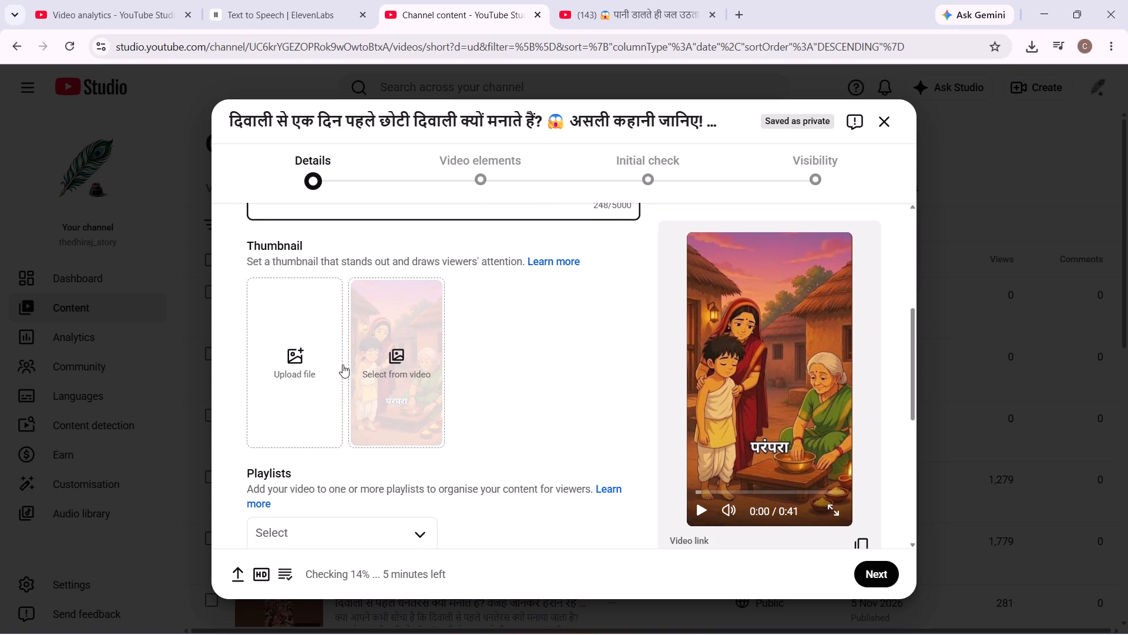
pyautogui.click(395, 359)
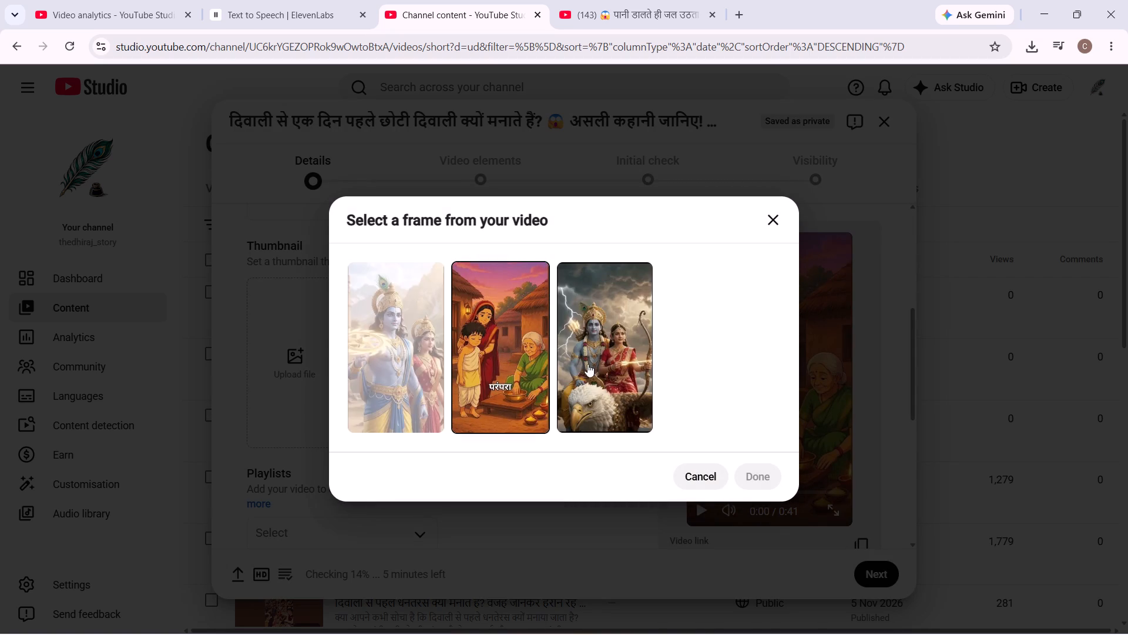
pyautogui.click(766, 217)
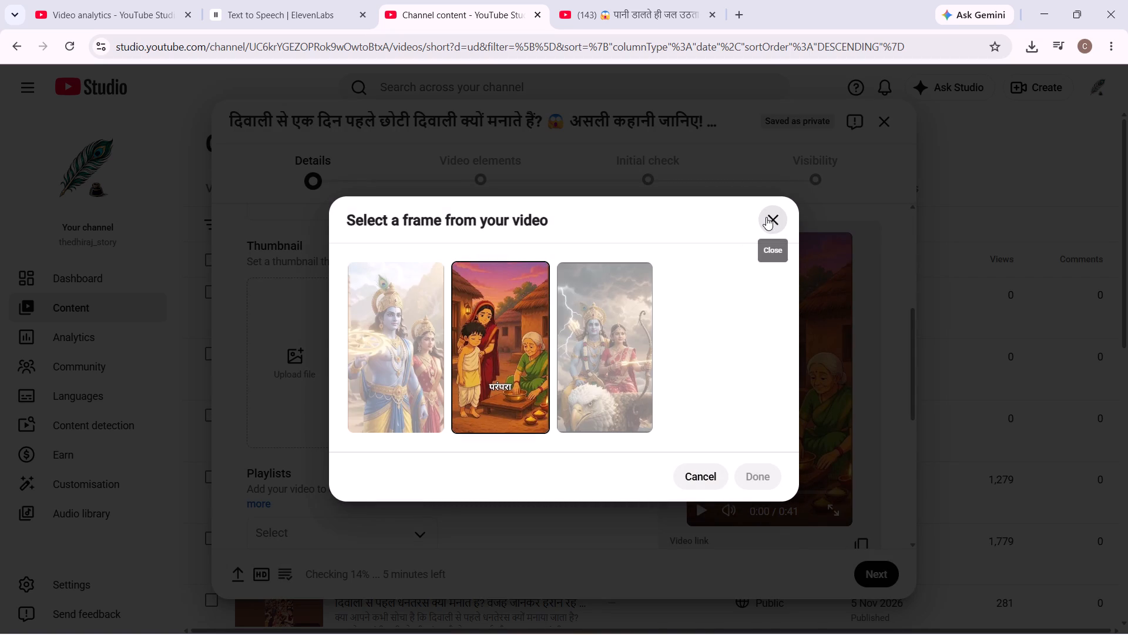
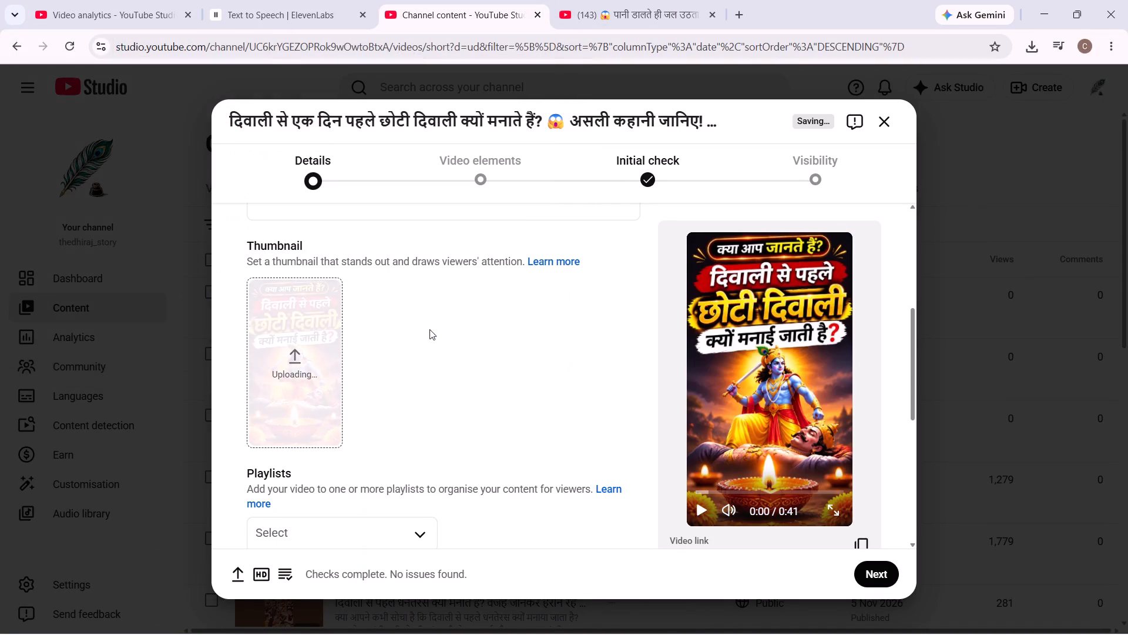
# Set the video's audience to "No, it's not Made for Kids".
pyautogui.scroll(-3, 511, 383)
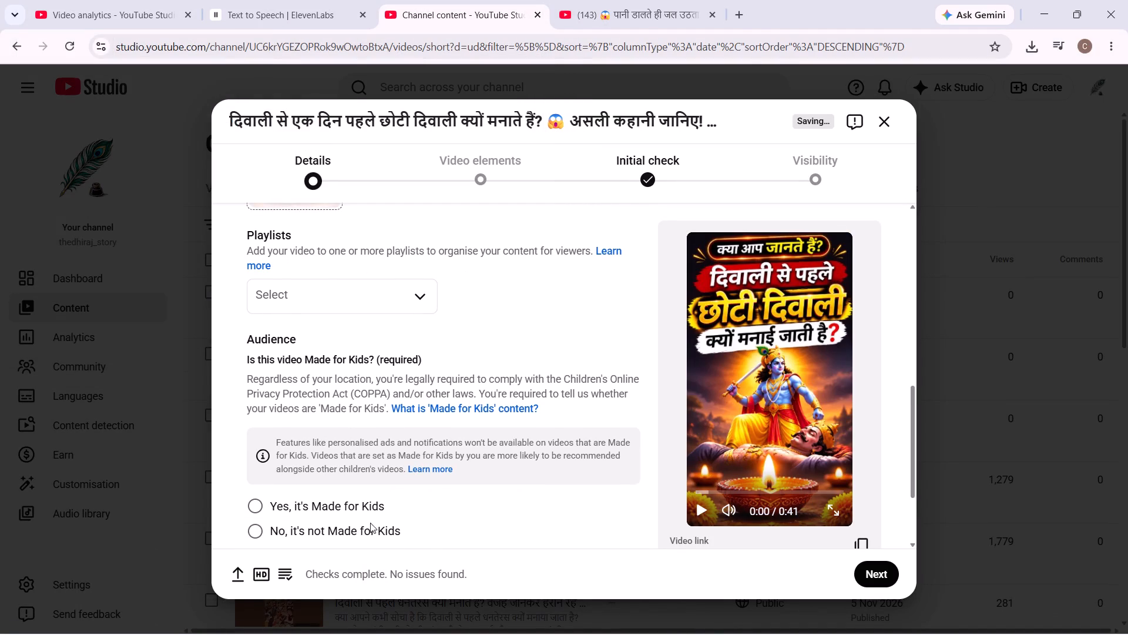
pyautogui.click(366, 525)
# Advance the upload past Video elements and Initial check to the Visibility stage, adding no related video or subtitles.
pyautogui.scroll(-5, 366, 525)
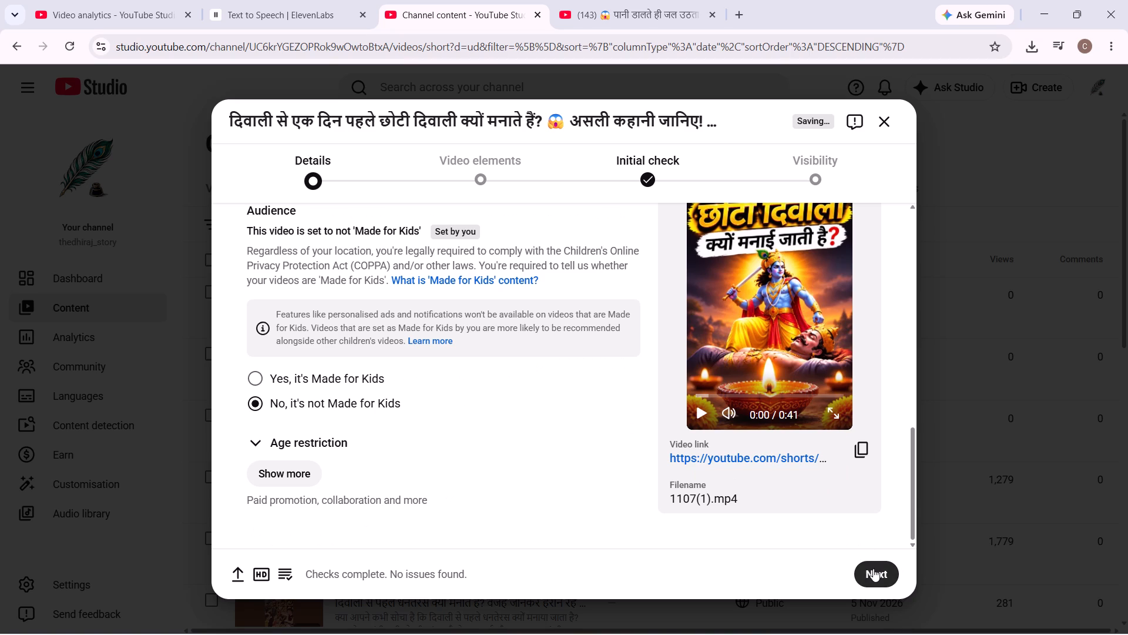
pyautogui.click(873, 569)
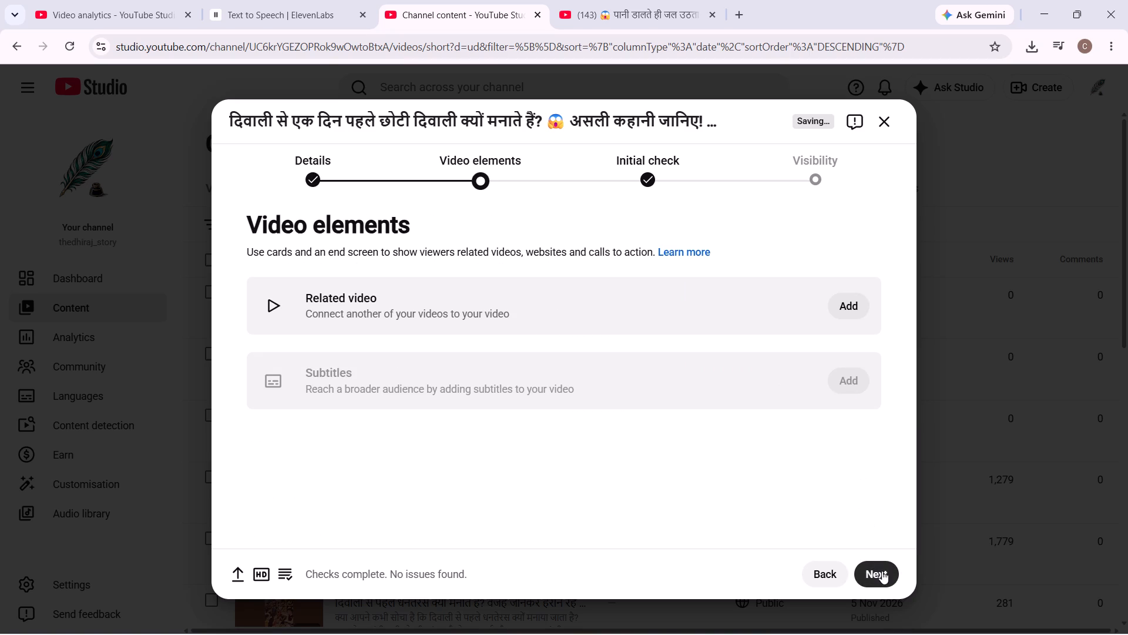
pyautogui.click(882, 572)
pyautogui.click(880, 574)
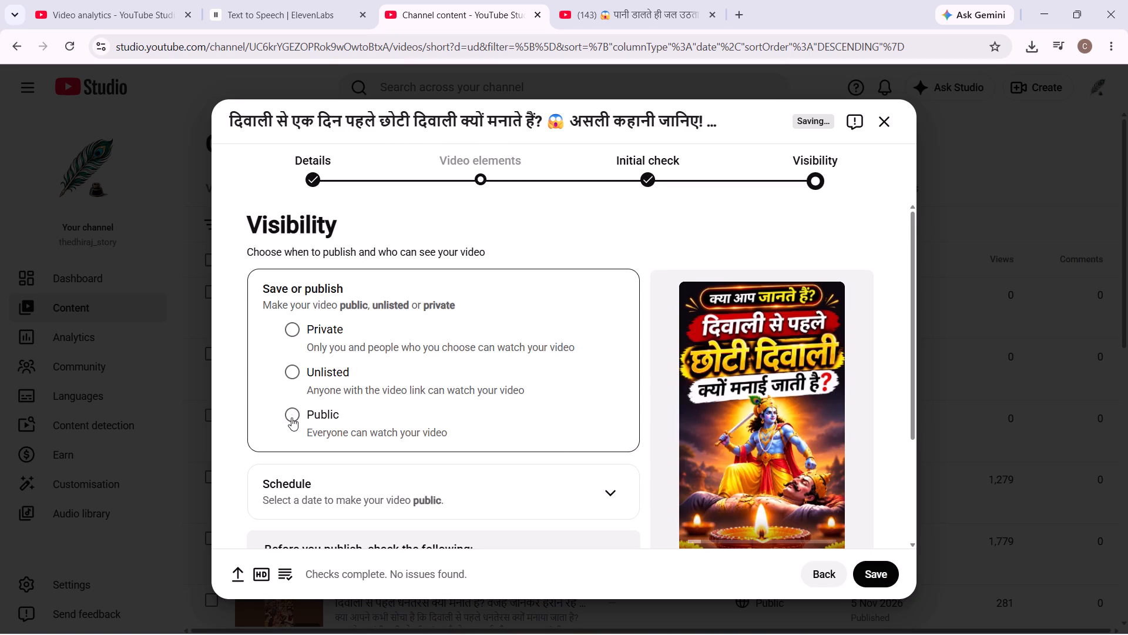
# Schedule the Chhoti Diwali Short to go public on 7 Nov 2026 at 05:00 and dismiss the confirmation.
pyautogui.click(291, 417)
pyautogui.scroll(-1, 291, 417)
pyautogui.click(502, 379)
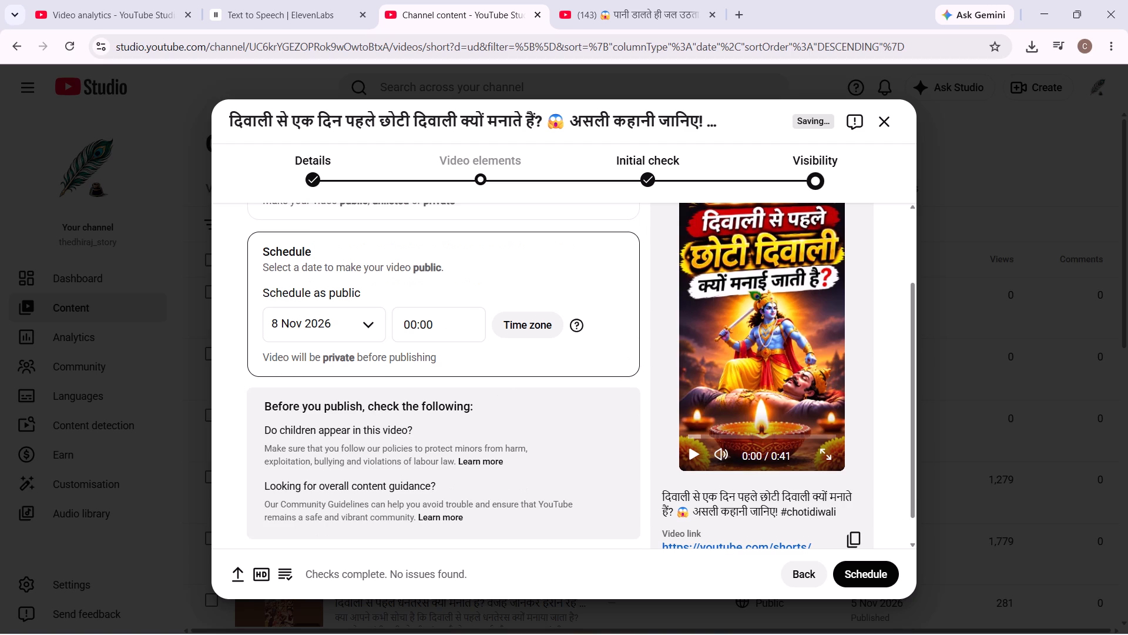
pyautogui.click(356, 325)
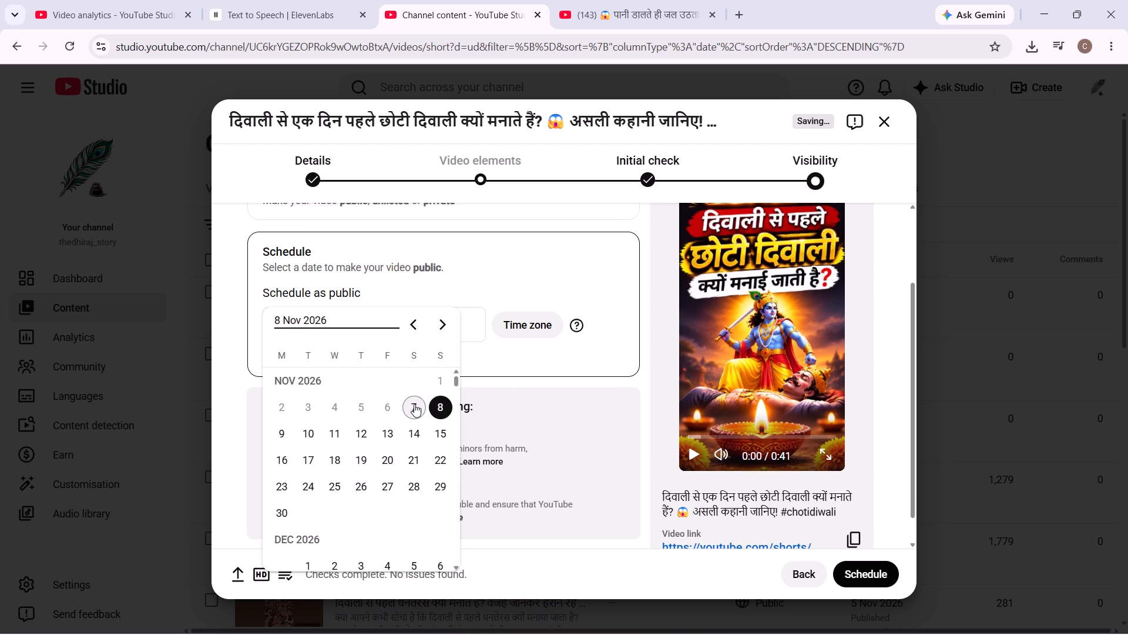
pyautogui.click(414, 407)
pyautogui.click(413, 324)
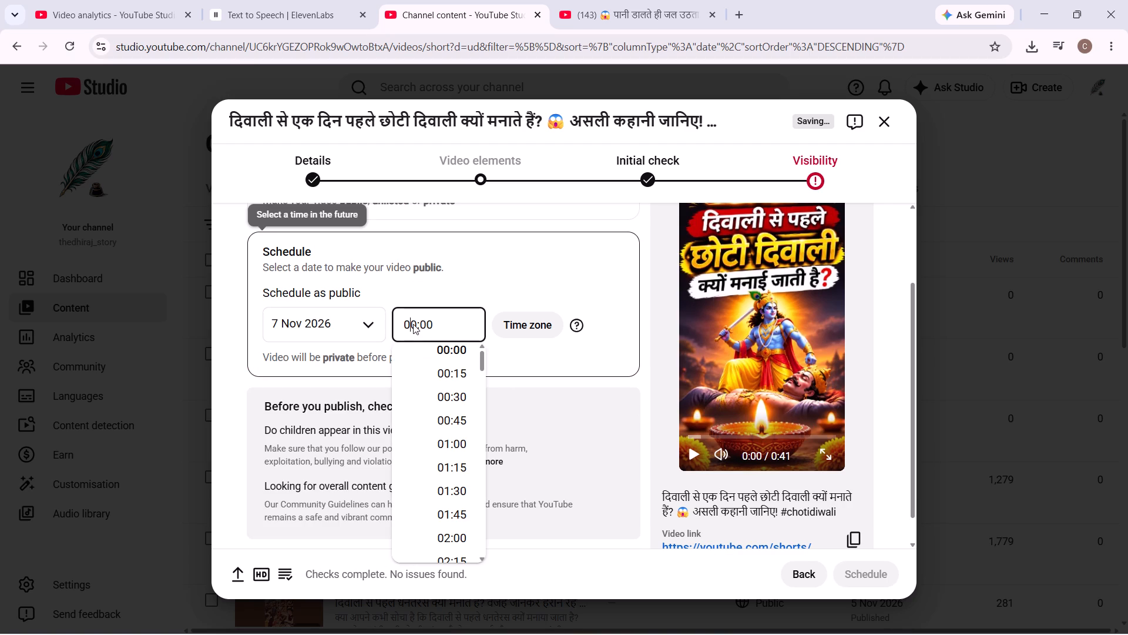
pyautogui.scroll(2, 449, 430)
pyautogui.scroll(-1, 449, 430)
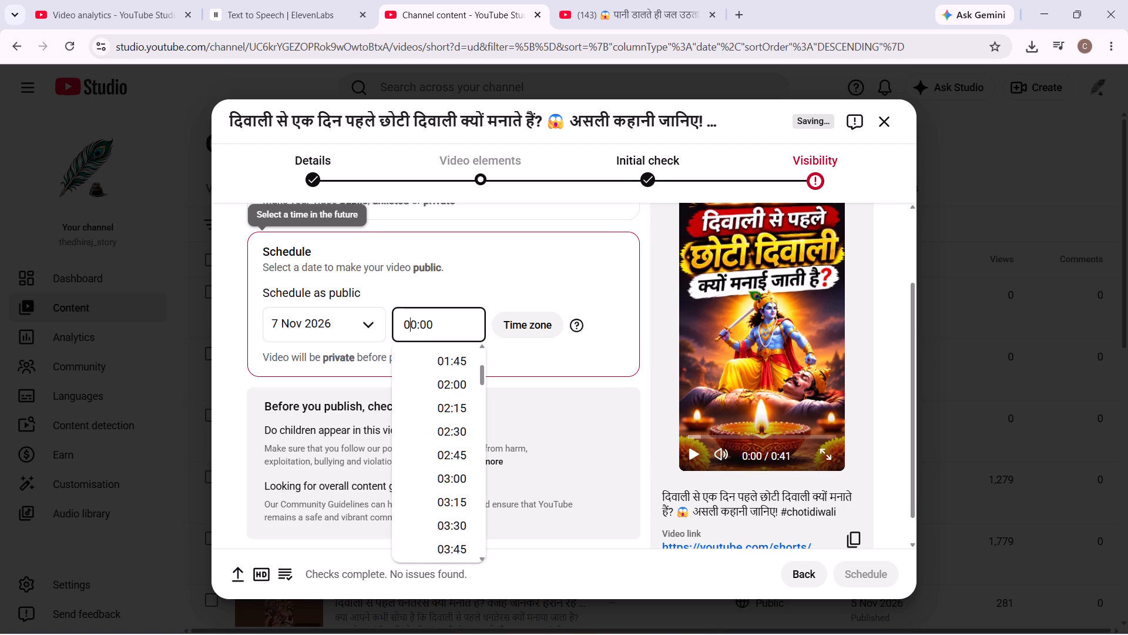
pyautogui.scroll(-3, 449, 430)
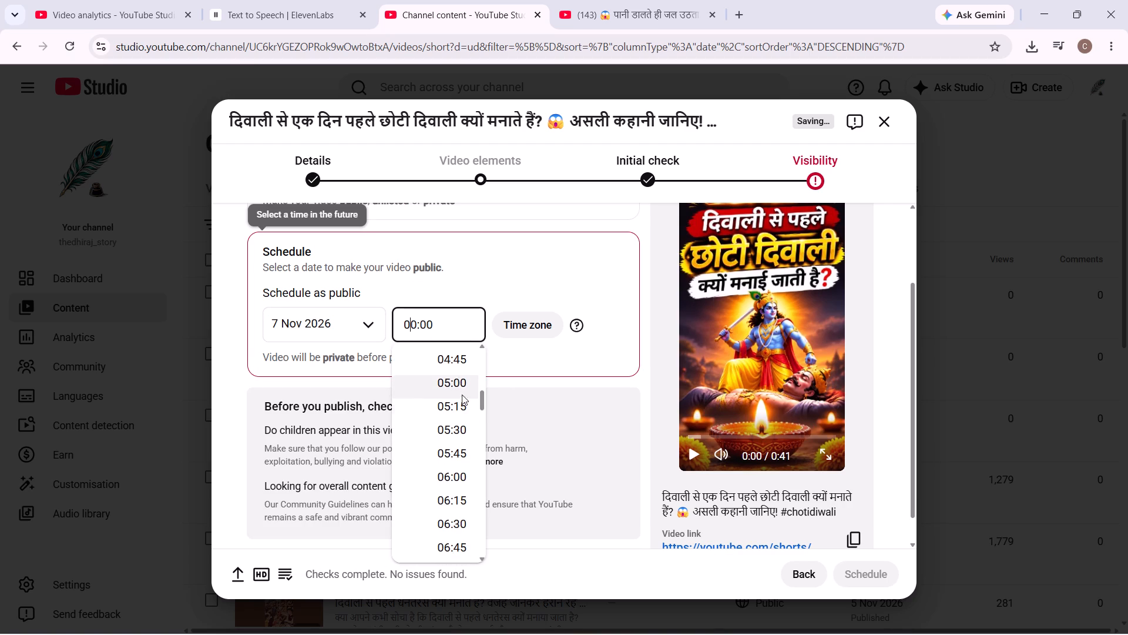
pyautogui.click(455, 391)
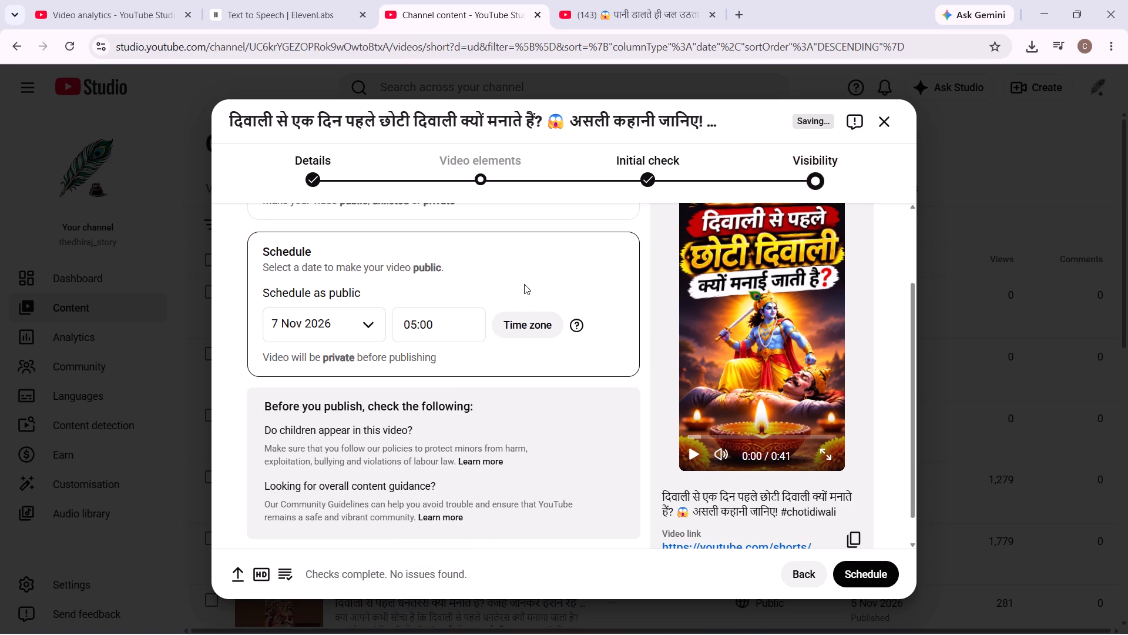
pyautogui.scroll(-2, 480, 381)
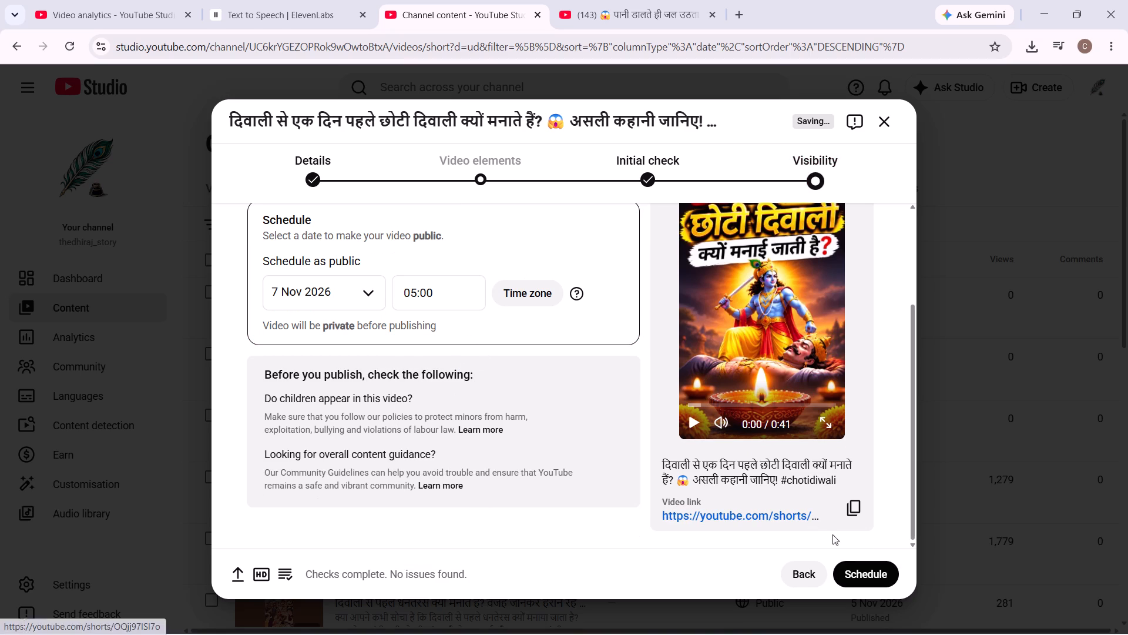
pyautogui.click(856, 574)
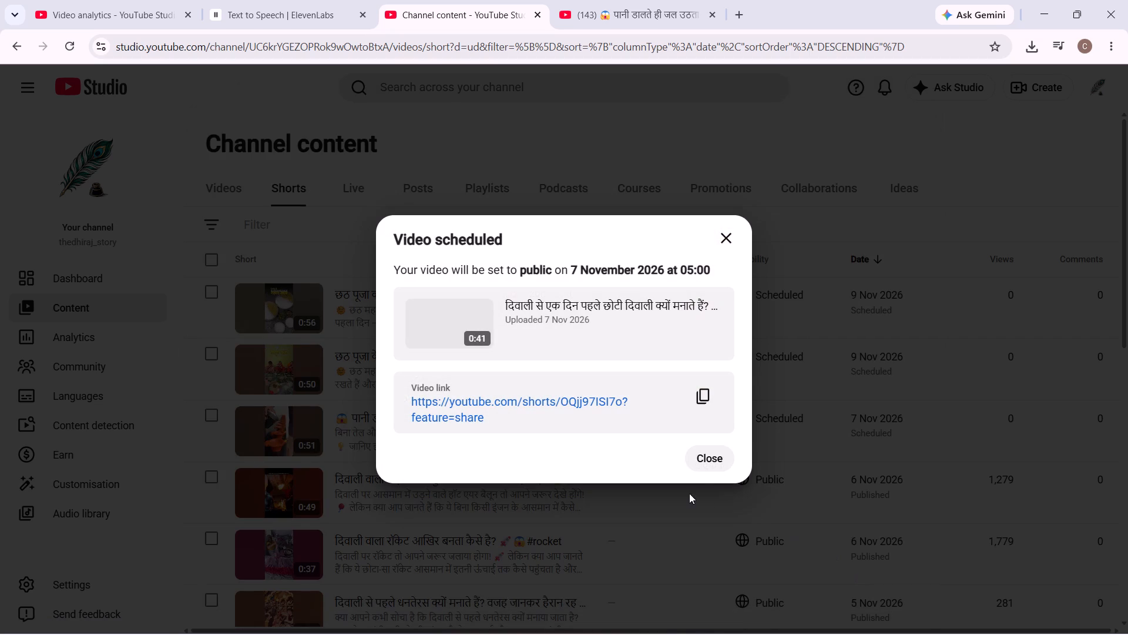
pyautogui.click(703, 463)
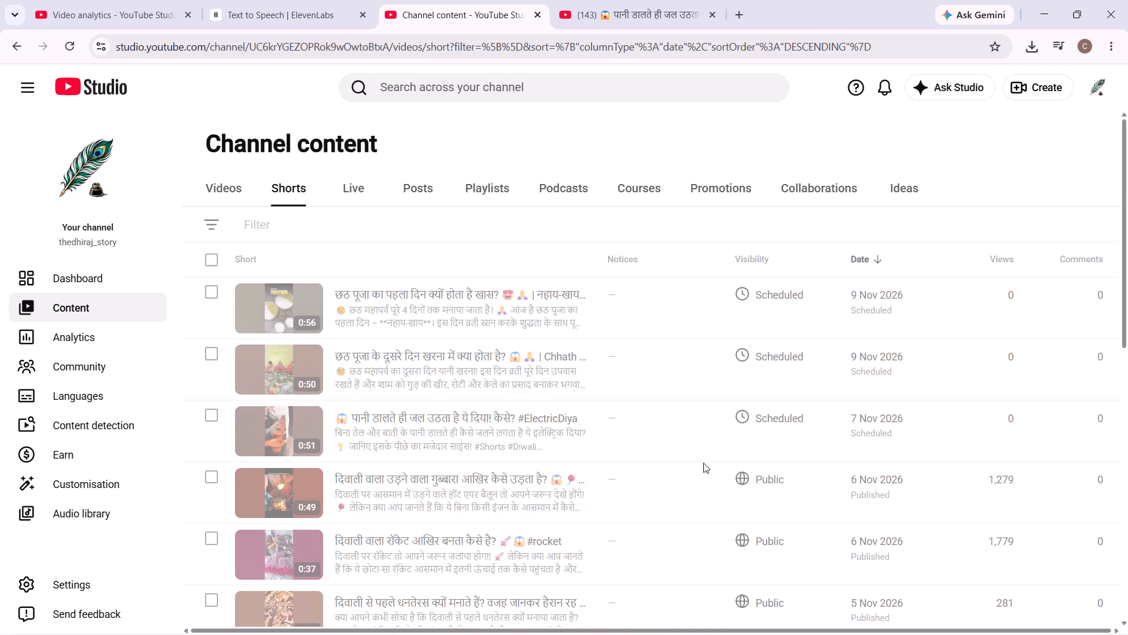
# Check the channel's Shorts list for the newly scheduled Chhoti Diwali video and reload the page.
pyautogui.scroll(-1, 639, 345)
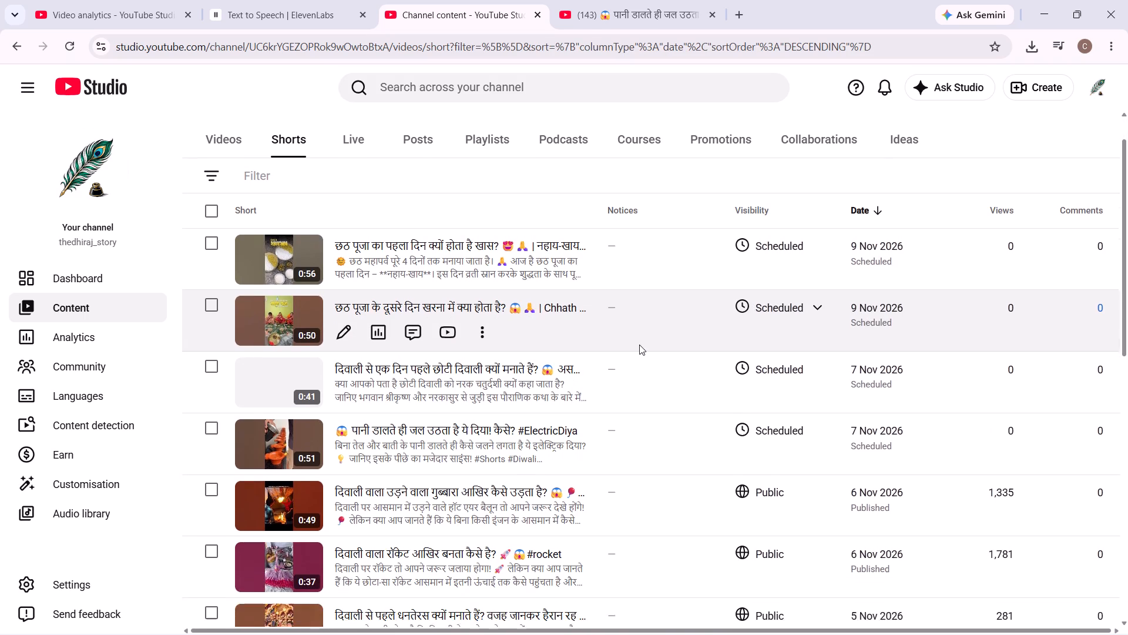
pyautogui.scroll(-1, 639, 345)
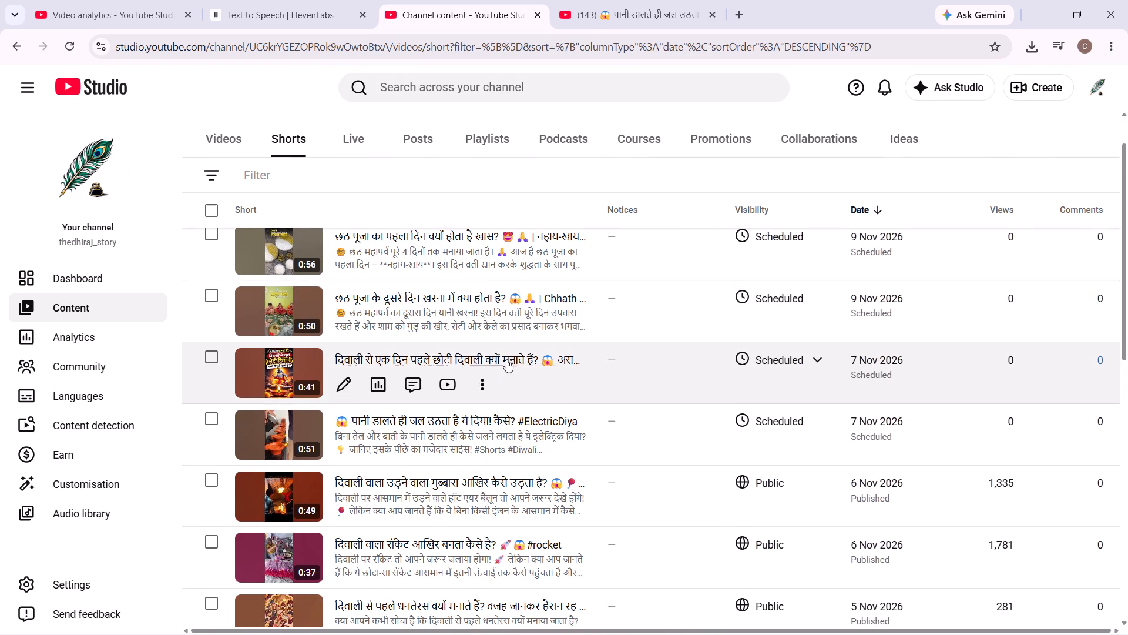
pyautogui.scroll(5, 506, 353)
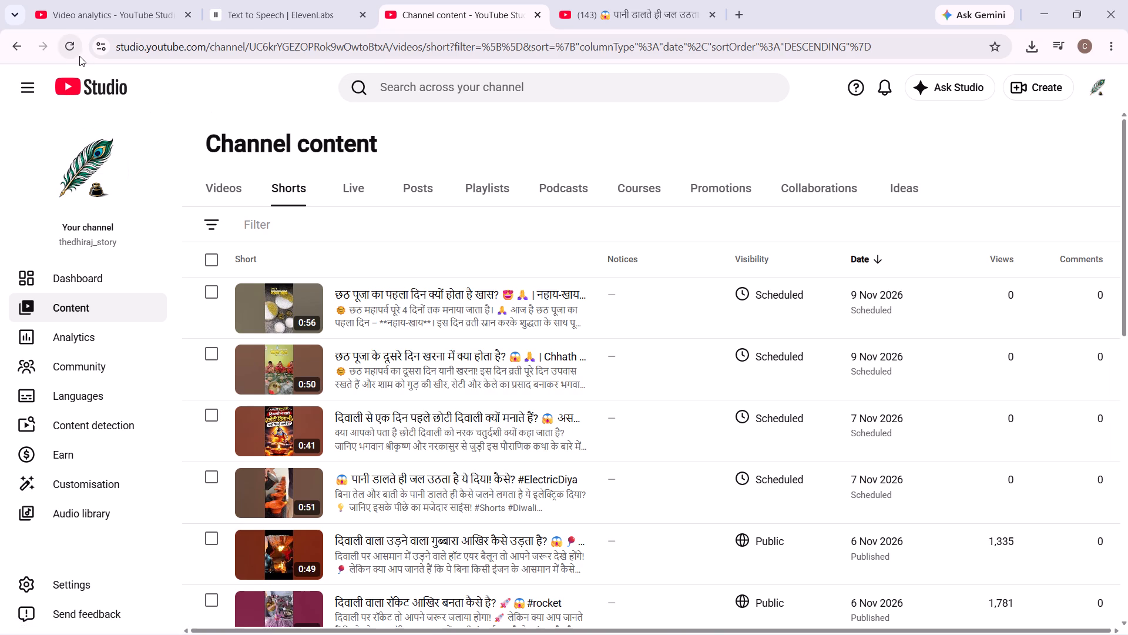
pyautogui.click(79, 56)
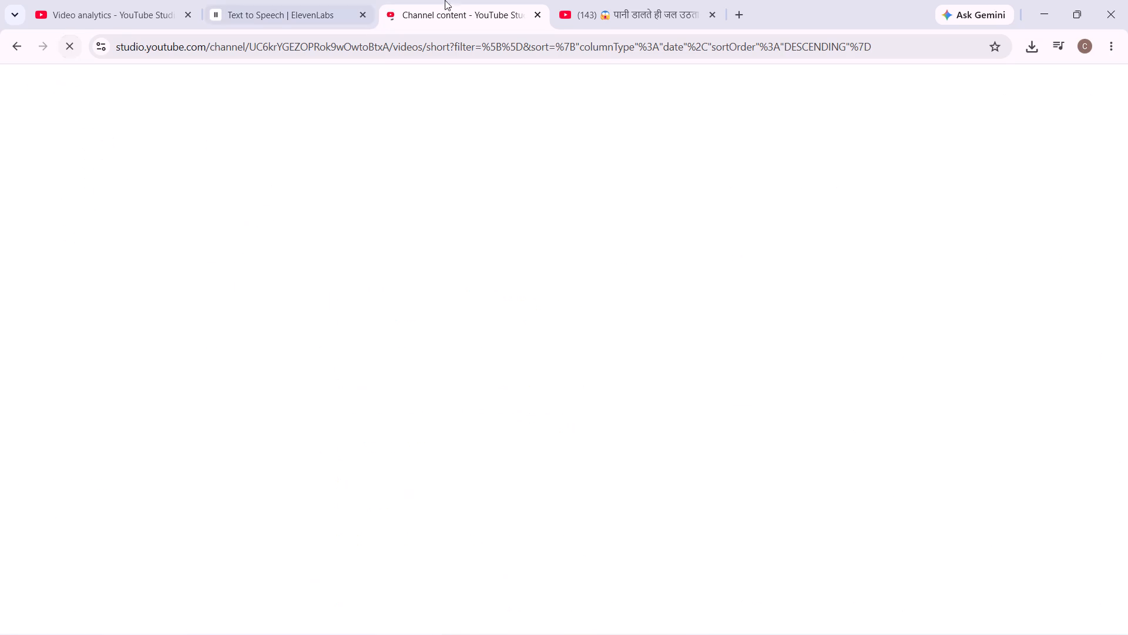
# Close the ElevenLabs Text to Speech page.
pyautogui.click(368, 16)
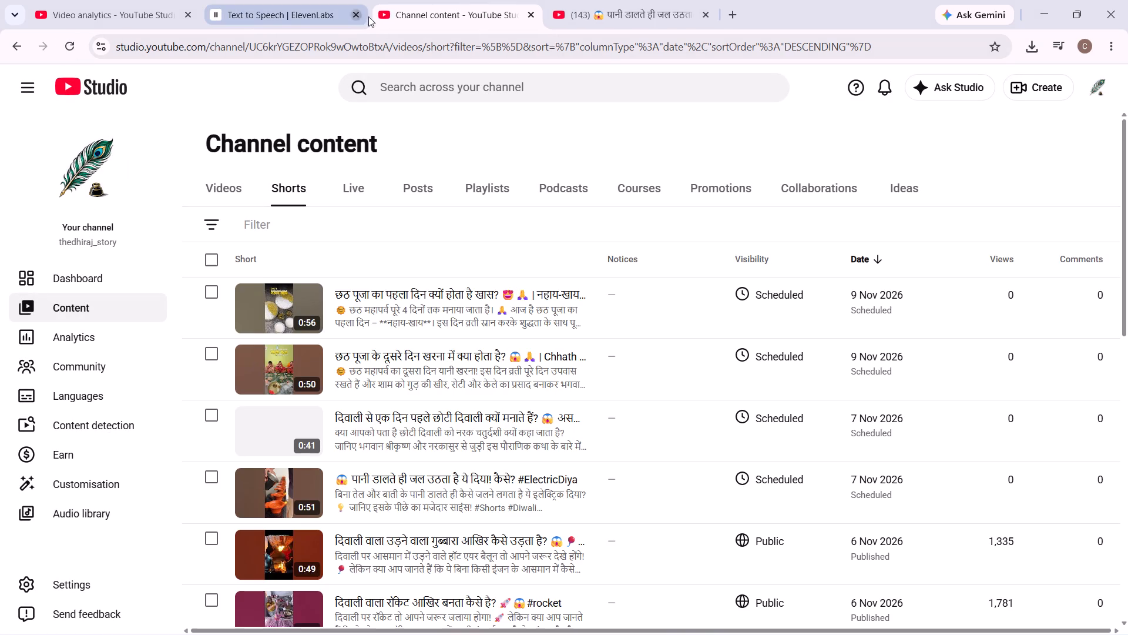
# Open the latest Short's analytics from the channel dashboard and examine its reach and traffic sources.
pyautogui.click(115, 284)
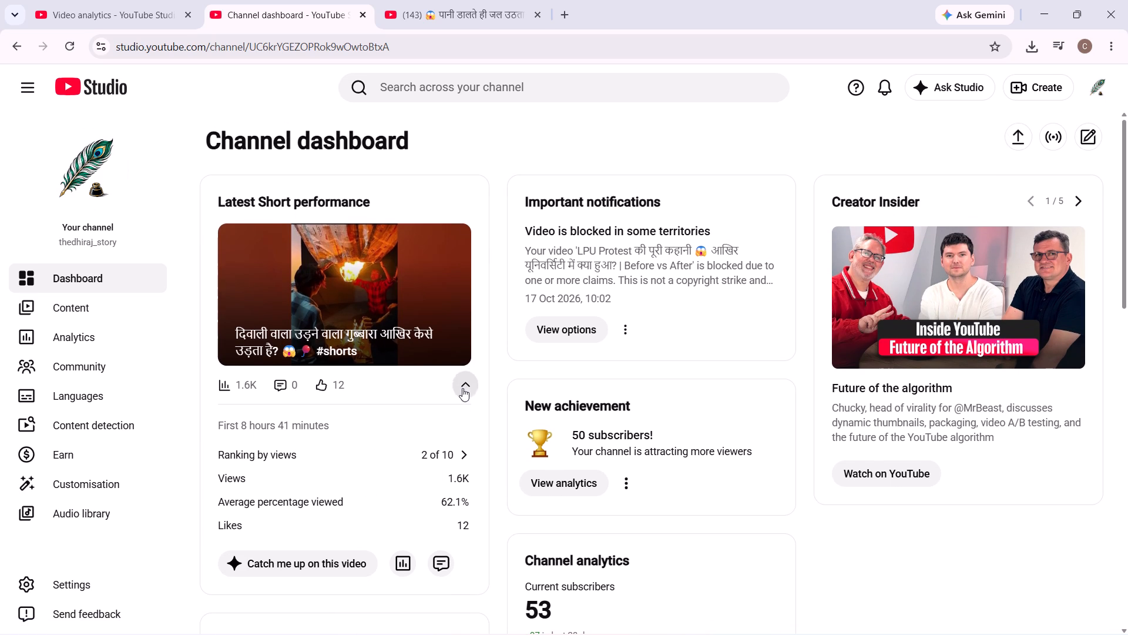
pyautogui.click(374, 456)
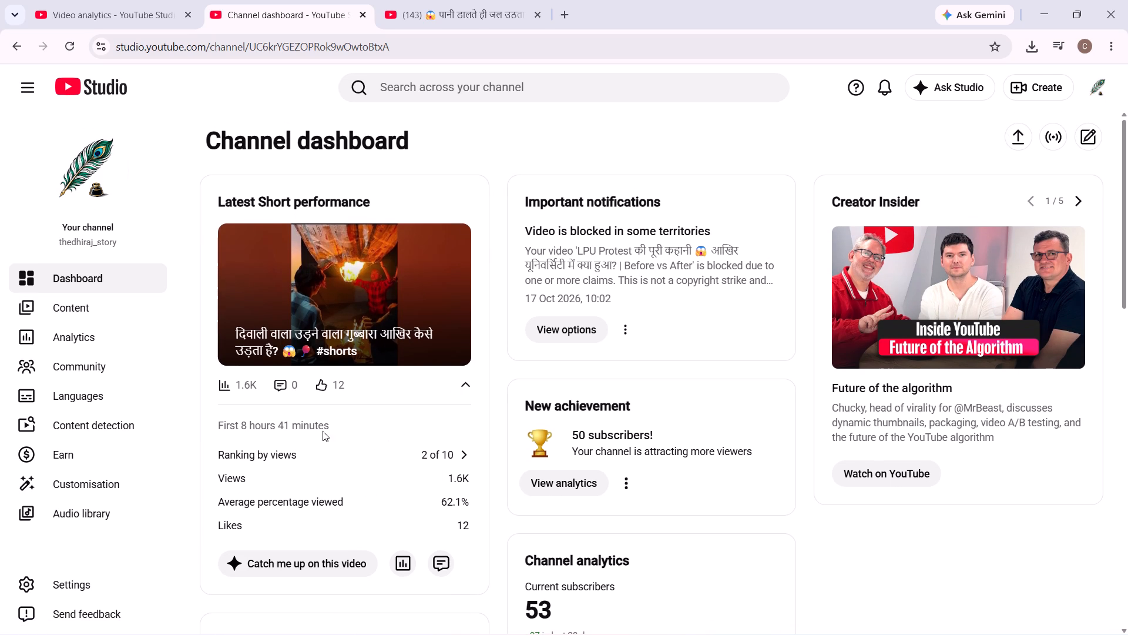
pyautogui.click(315, 430)
pyautogui.click(400, 561)
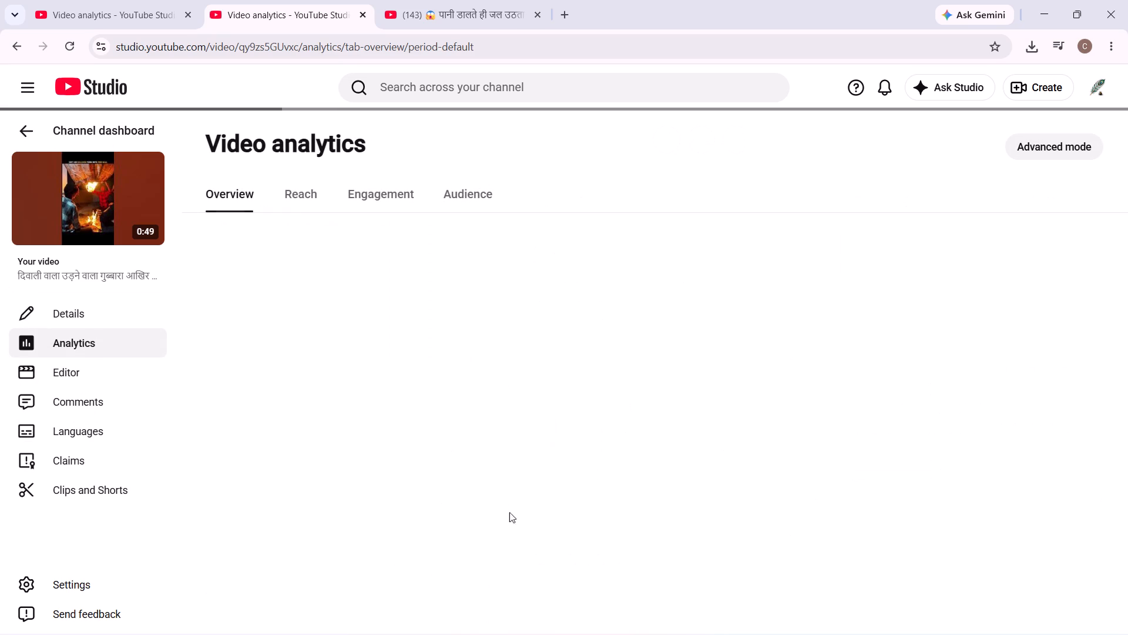
pyautogui.click(303, 195)
pyautogui.scroll(-3, 303, 195)
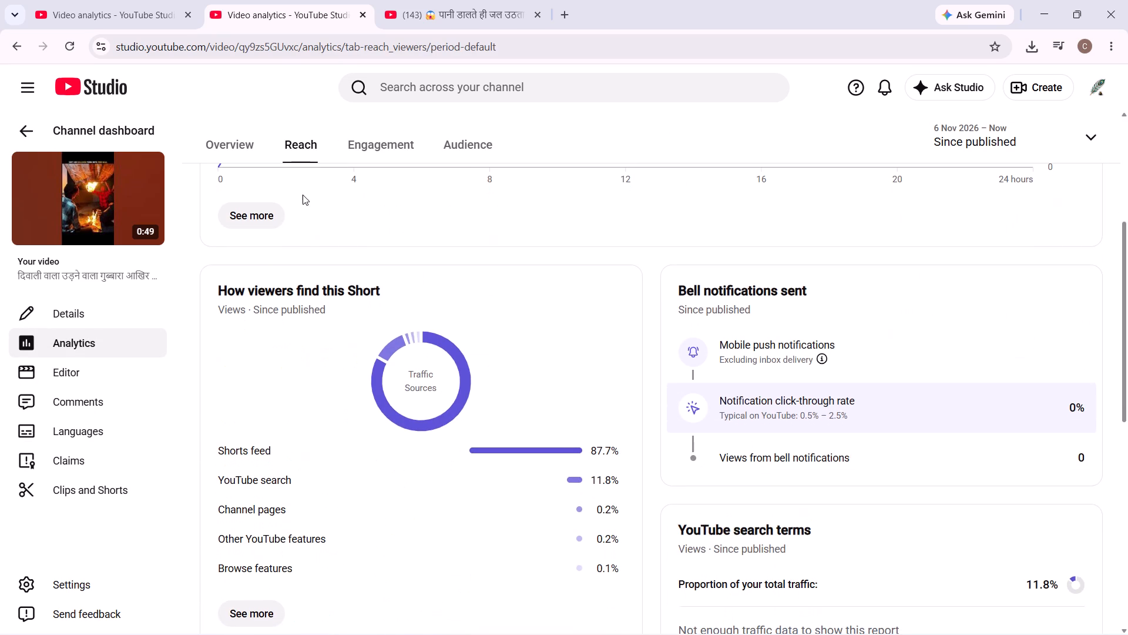
pyautogui.scroll(-3, 533, 366)
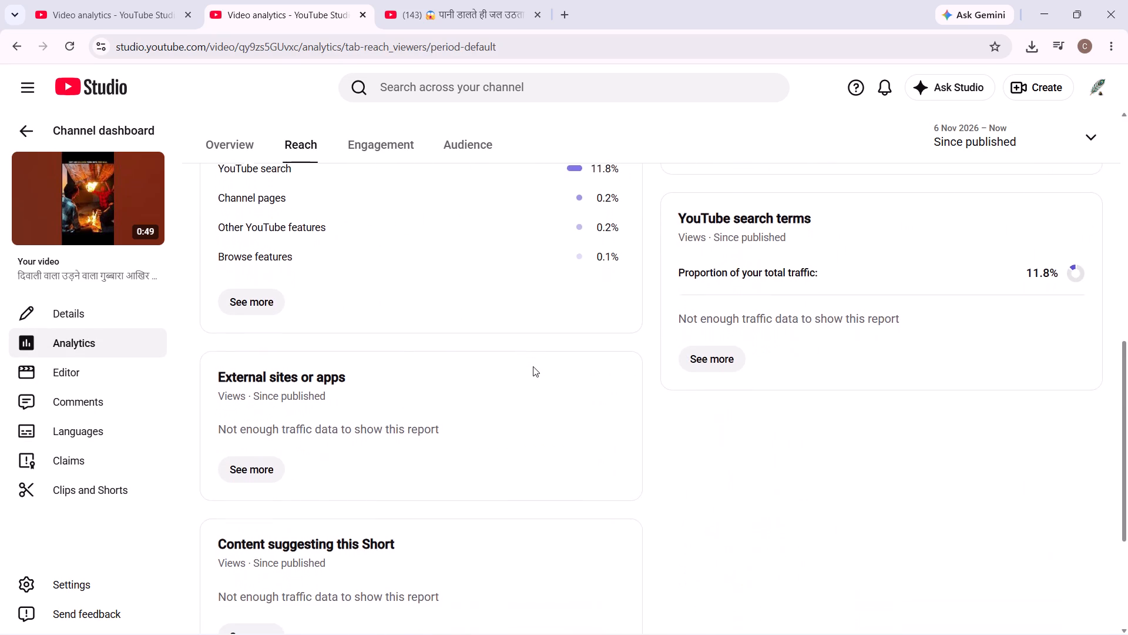
pyautogui.scroll(-2, 533, 366)
pyautogui.scroll(6, 533, 366)
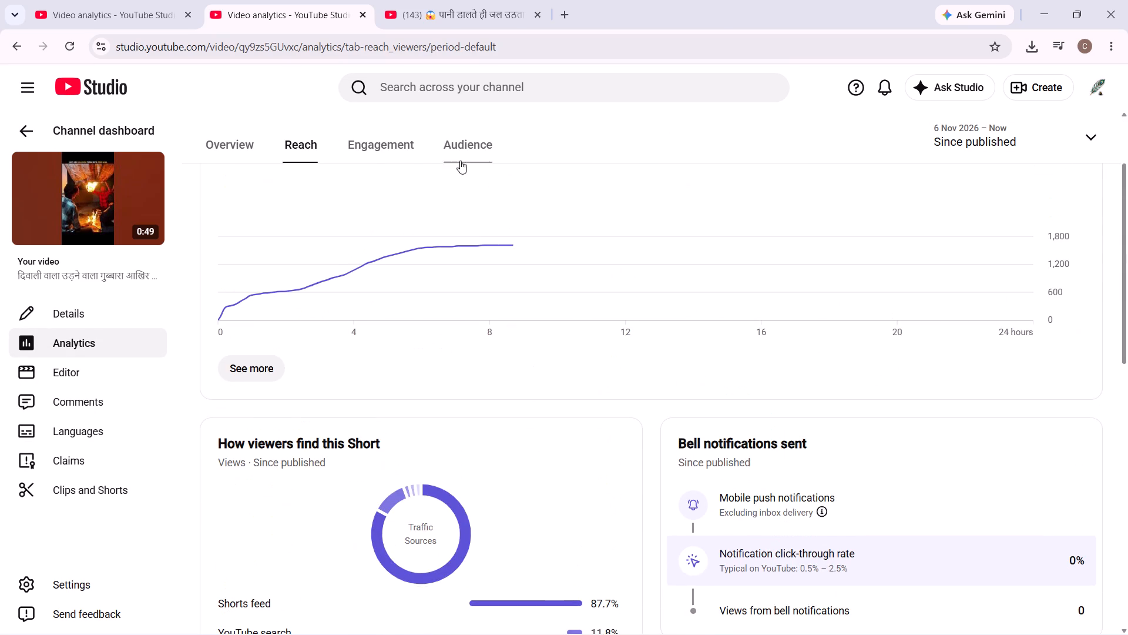
# Examine the latest Short's engagement data, including watch time, how viewers engaged and audience retention.
pyautogui.click(399, 151)
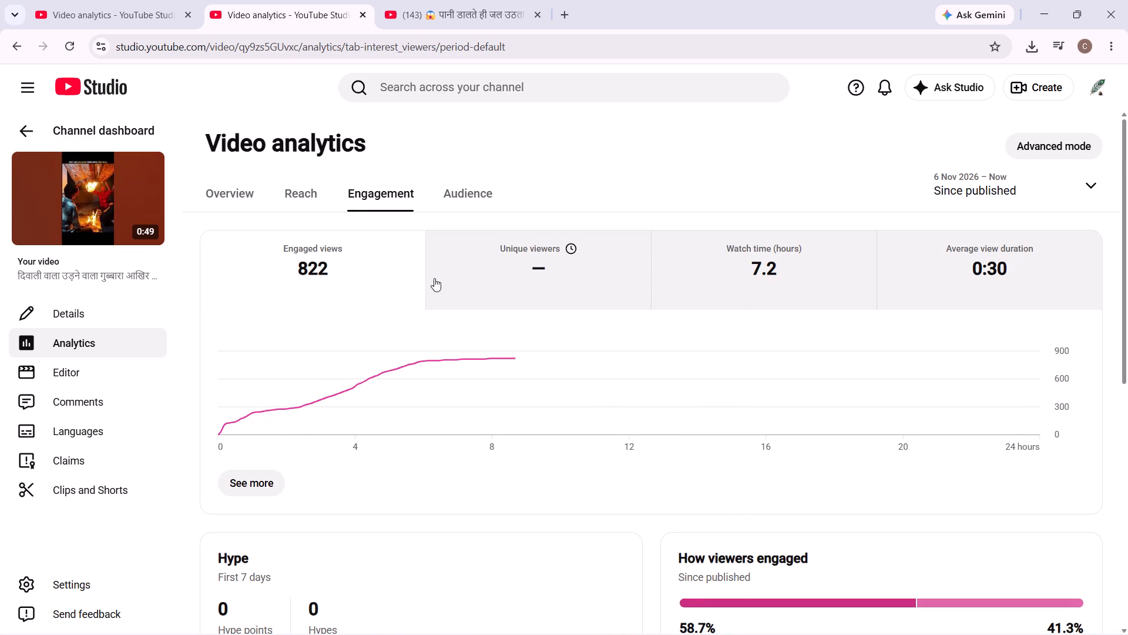
pyautogui.scroll(2, 434, 278)
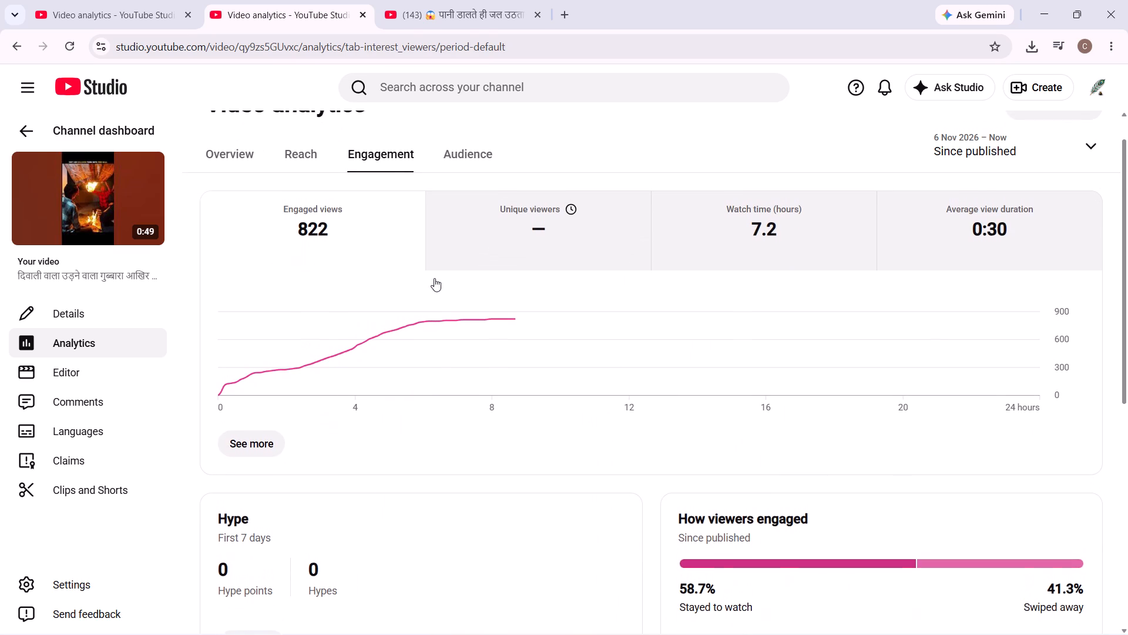
pyautogui.scroll(2, 434, 278)
pyautogui.scroll(-6, 434, 278)
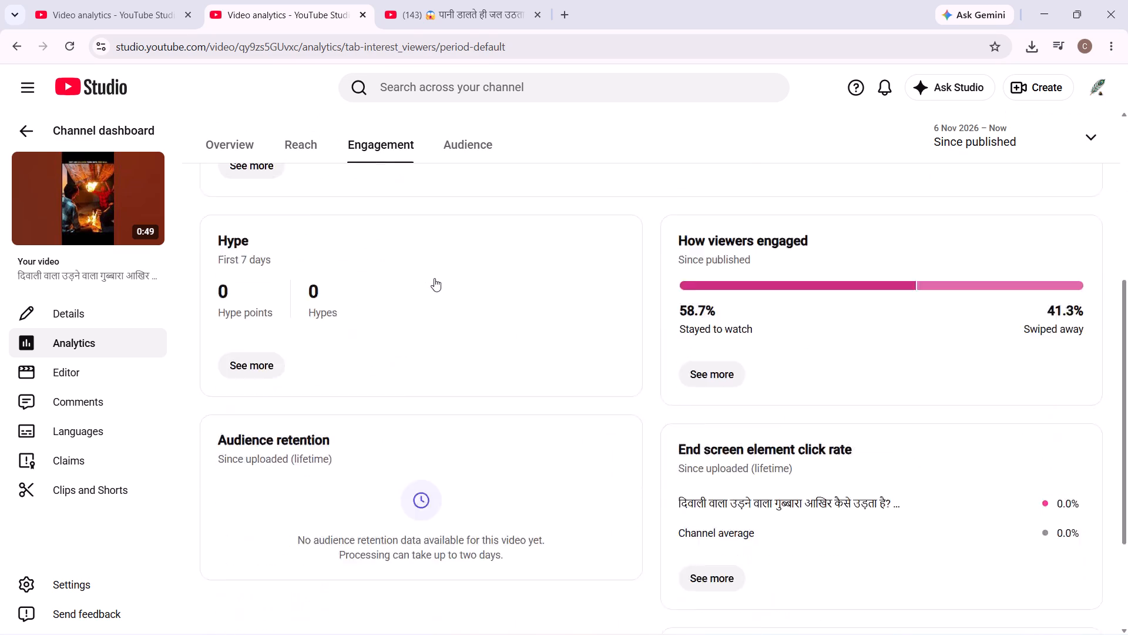
pyautogui.scroll(5, 434, 278)
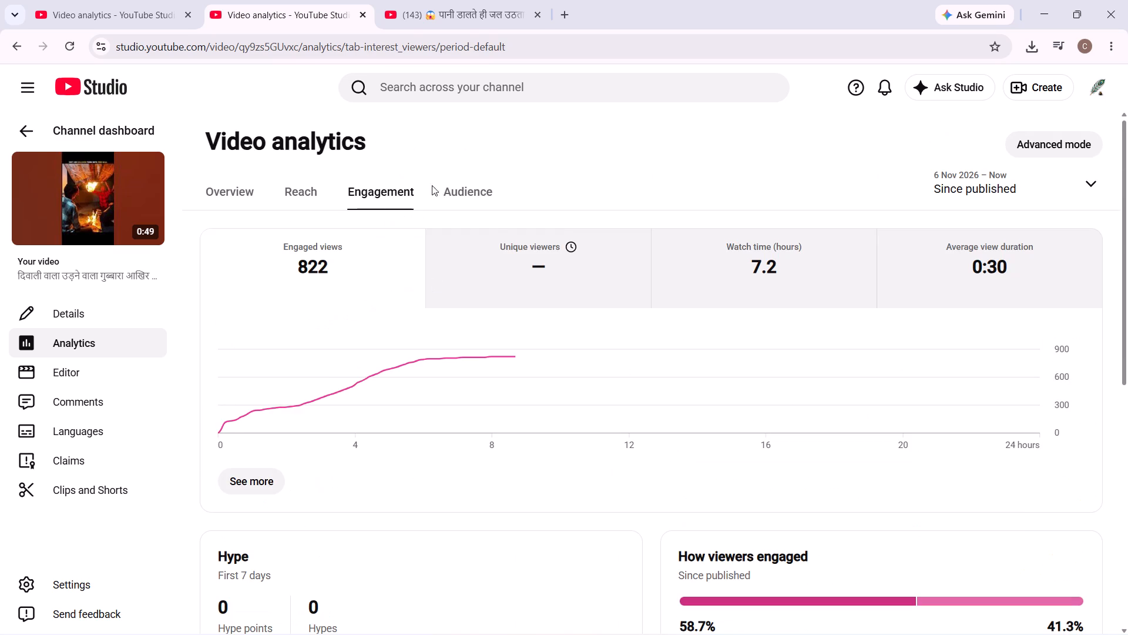
# Examine the latest Short's audience data and its overview of views and subscribers.
pyautogui.click(449, 190)
pyautogui.scroll(-1, 508, 268)
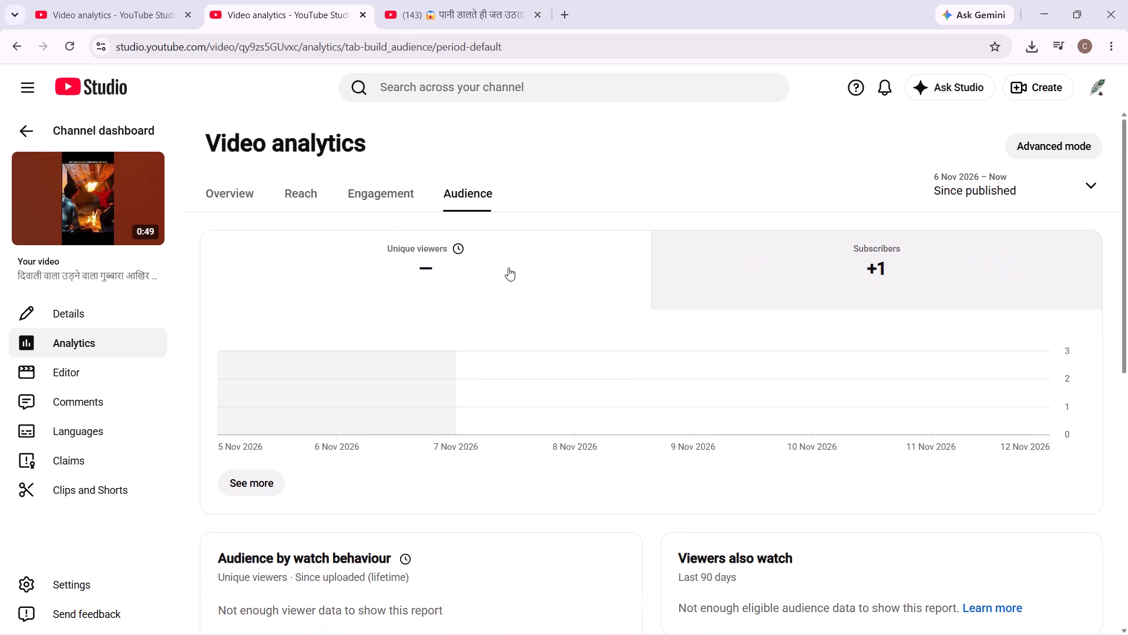
pyautogui.scroll(-2, 508, 268)
pyautogui.scroll(5, 523, 355)
pyautogui.click(246, 193)
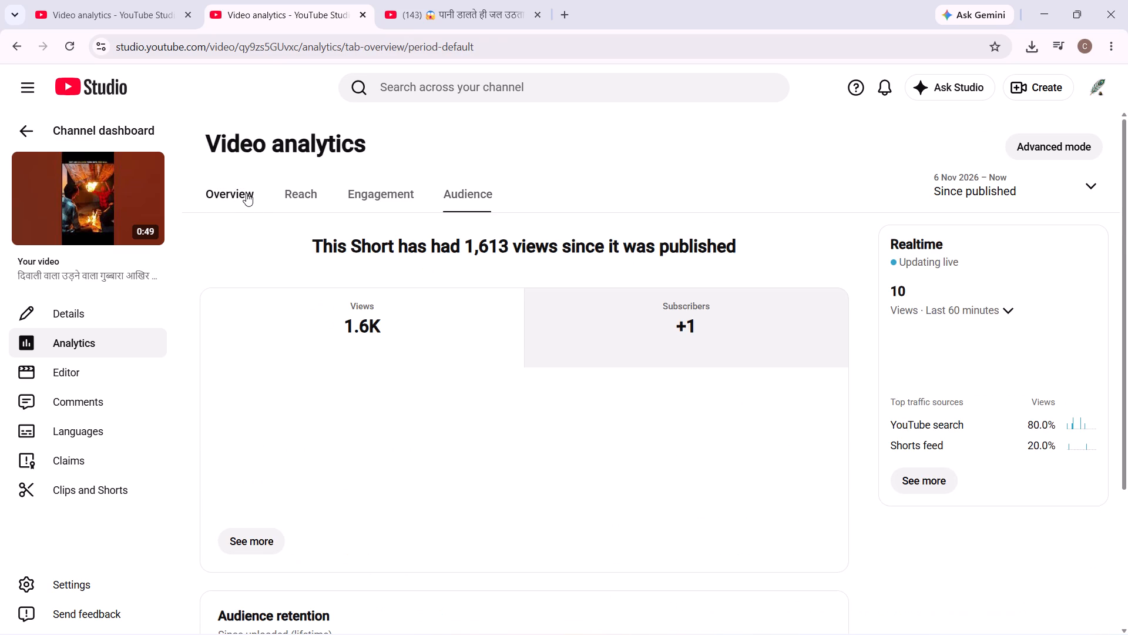
pyautogui.scroll(-5, 246, 193)
pyautogui.scroll(7, 246, 193)
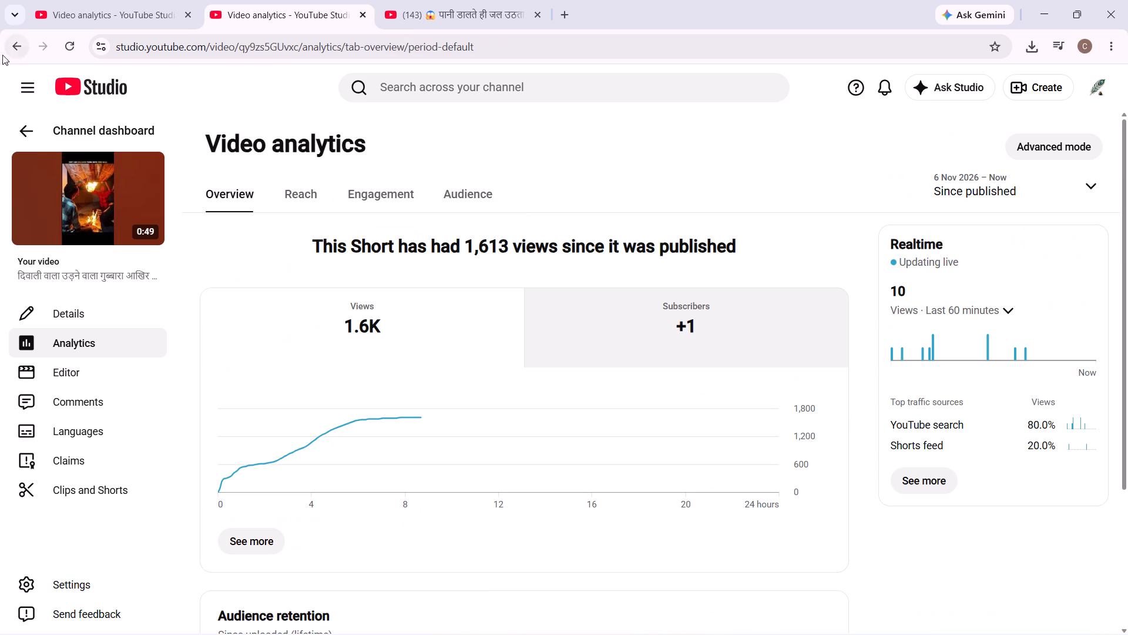
# Return to the channel dashboard and review the published videos, channel analytics summary and comments.
pyautogui.click(27, 128)
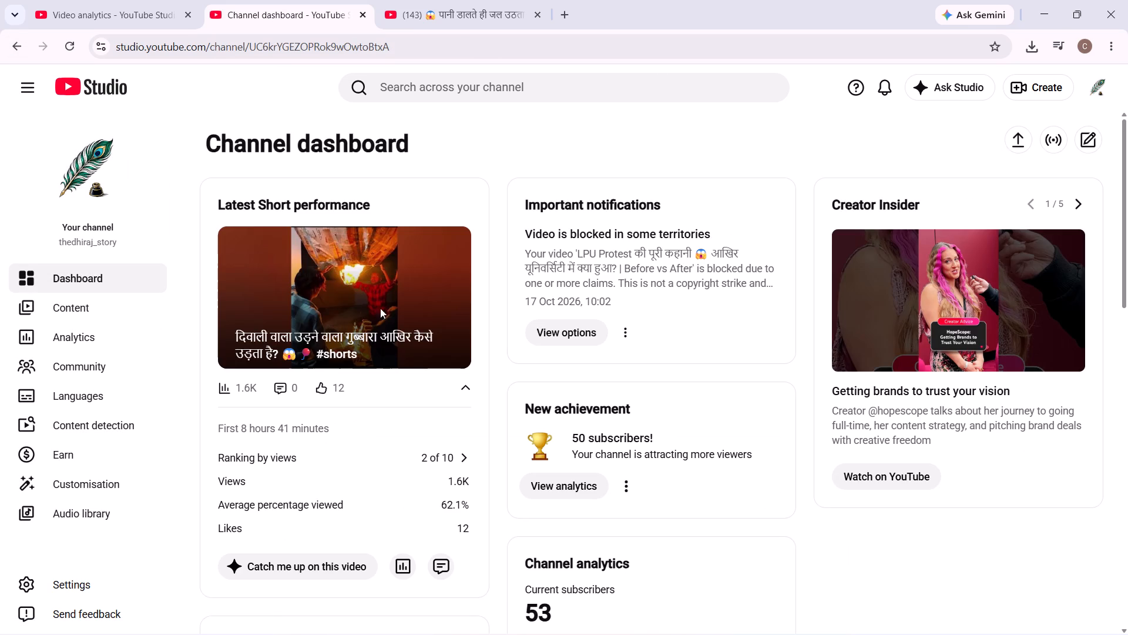
pyautogui.scroll(-3, 411, 389)
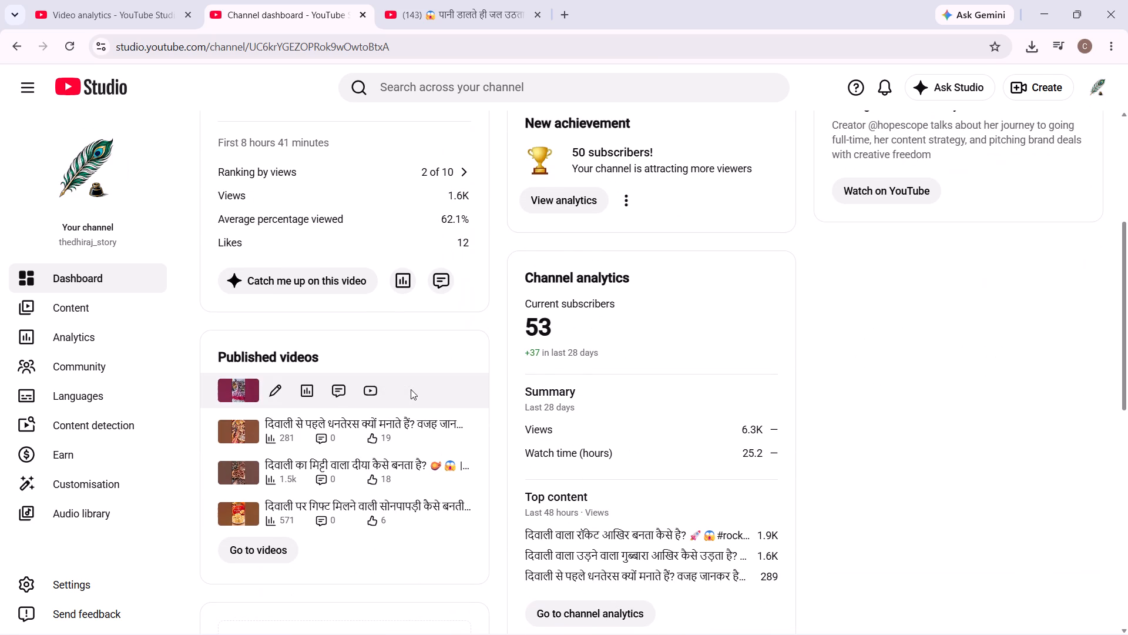
pyautogui.scroll(-1, 377, 365)
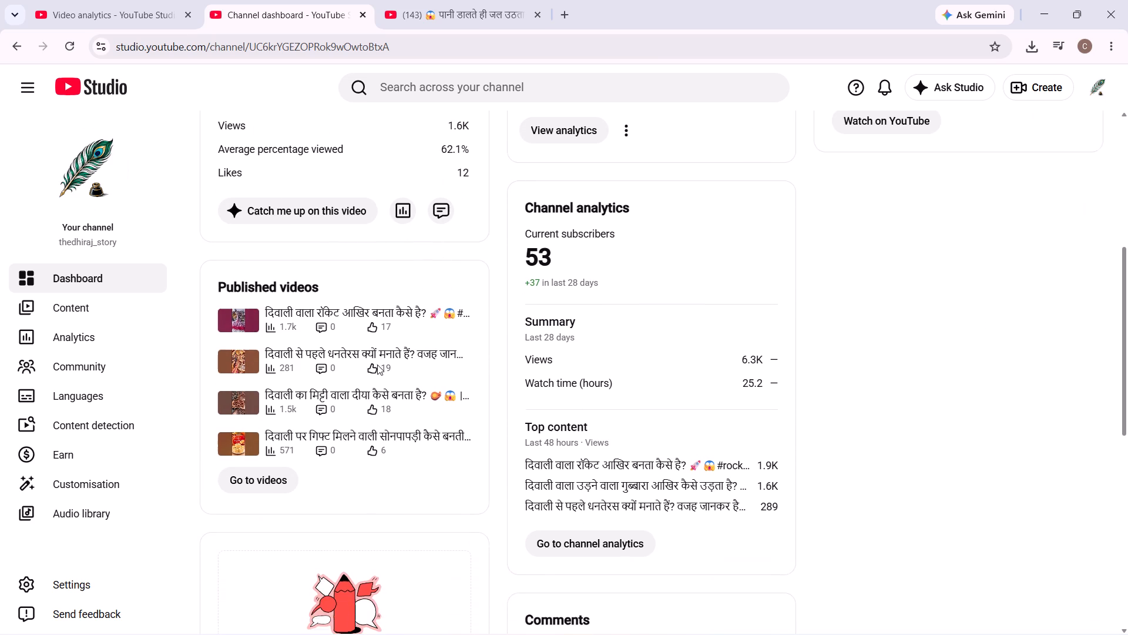
pyautogui.scroll(-3, 377, 365)
pyautogui.scroll(7, 377, 365)
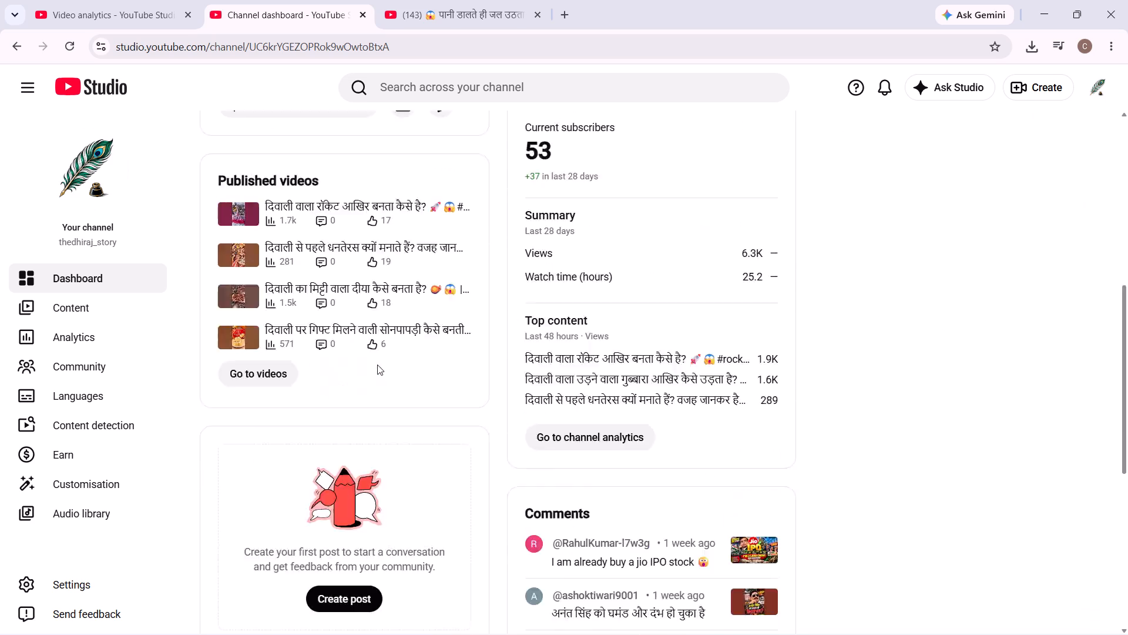
pyautogui.scroll(1, 377, 365)
# Open the channel analytics and examine the overview, content and audience reports, including the top-performing videos.
pyautogui.click(79, 300)
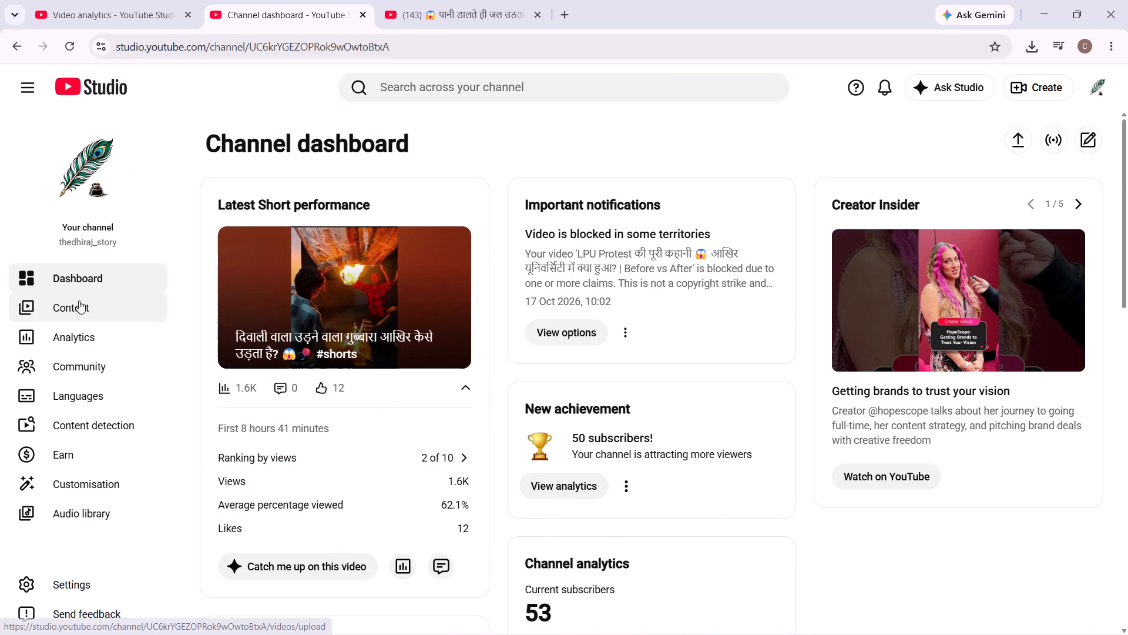
pyautogui.click(87, 332)
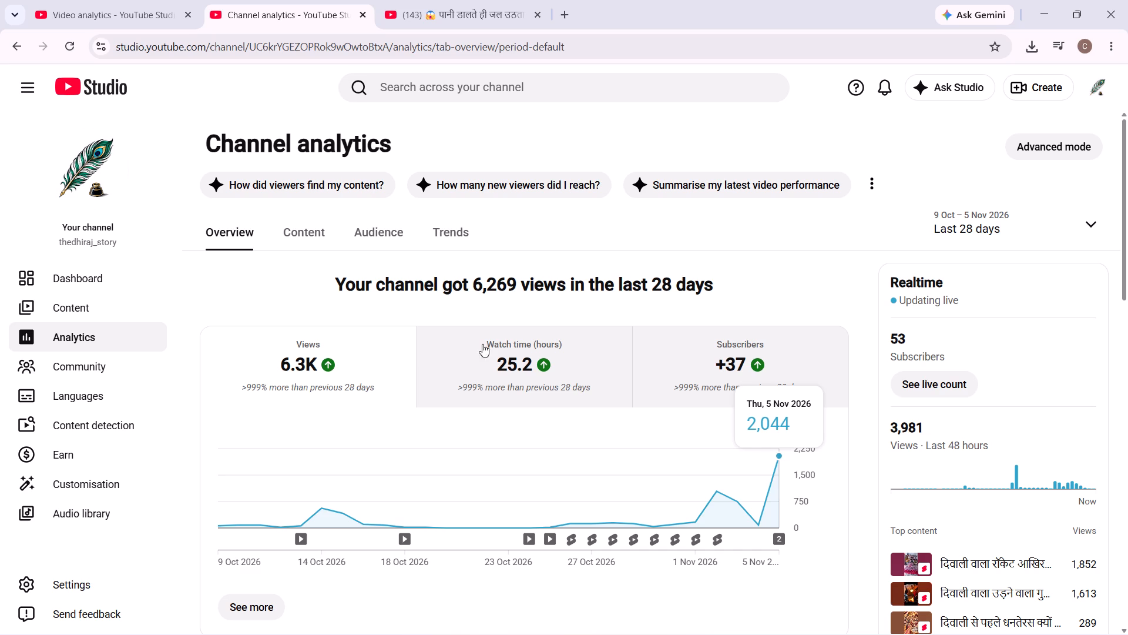
pyautogui.click(292, 240)
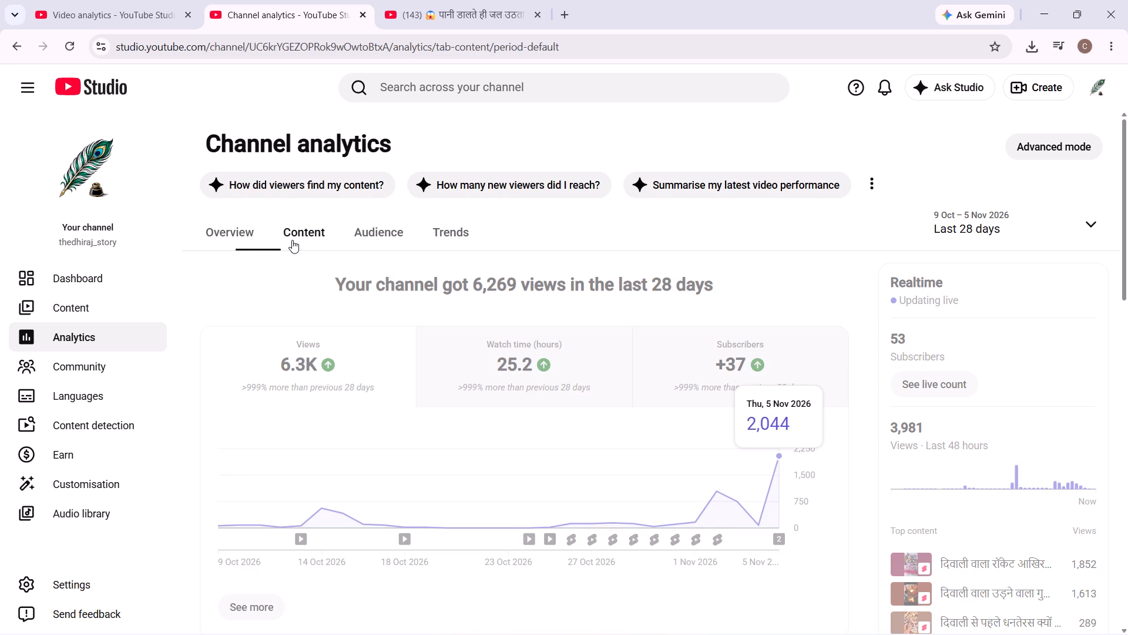
pyautogui.click(374, 228)
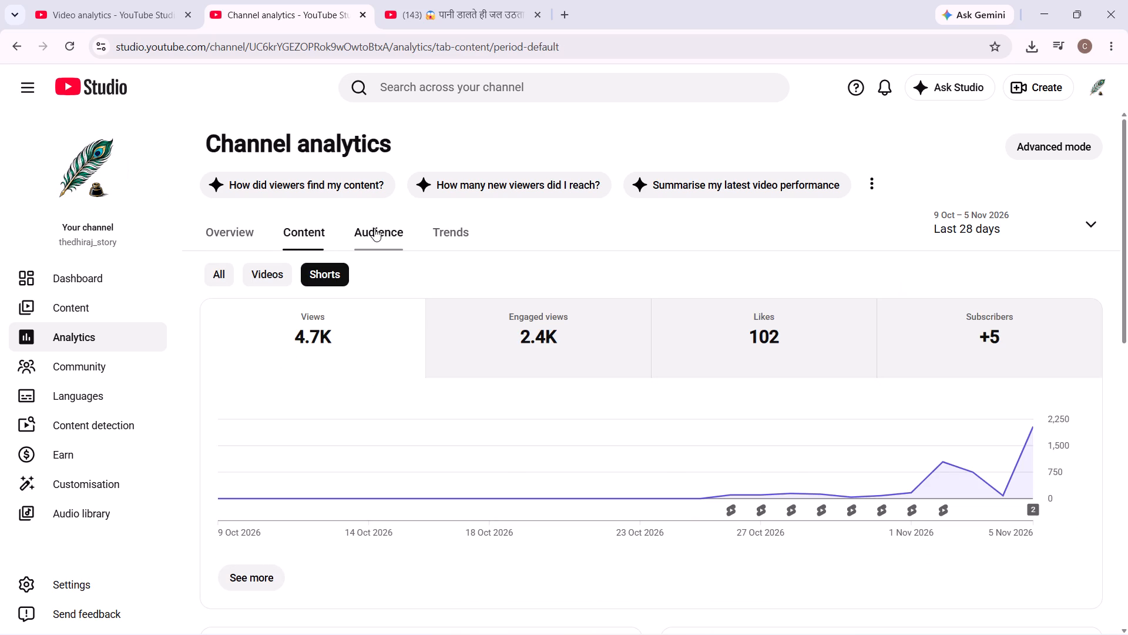
pyautogui.click(447, 230)
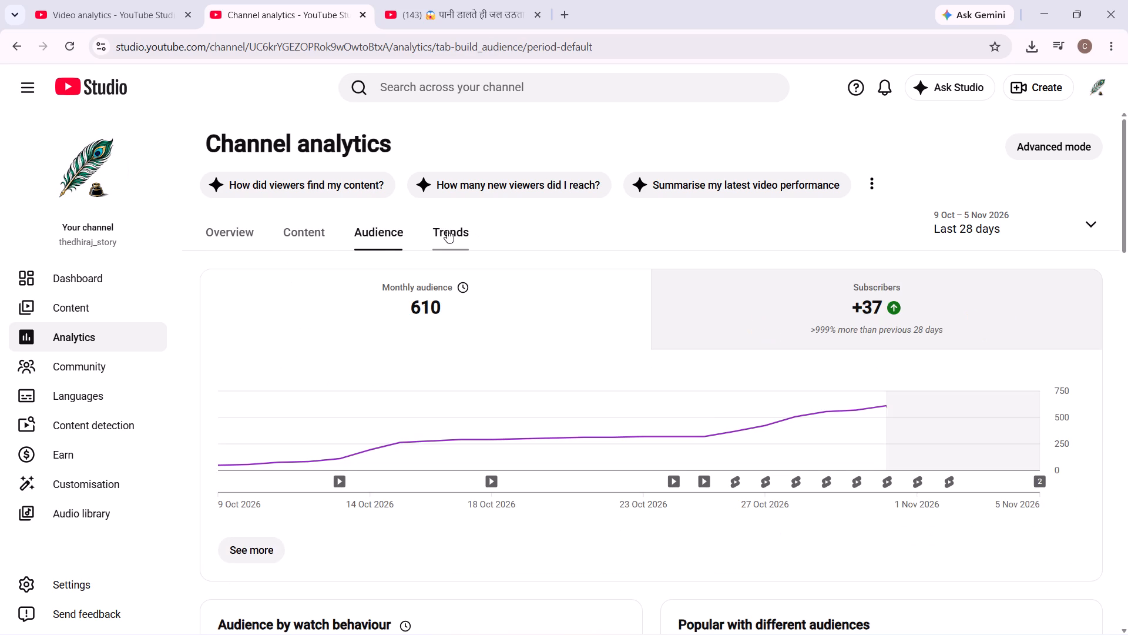
pyautogui.click(245, 239)
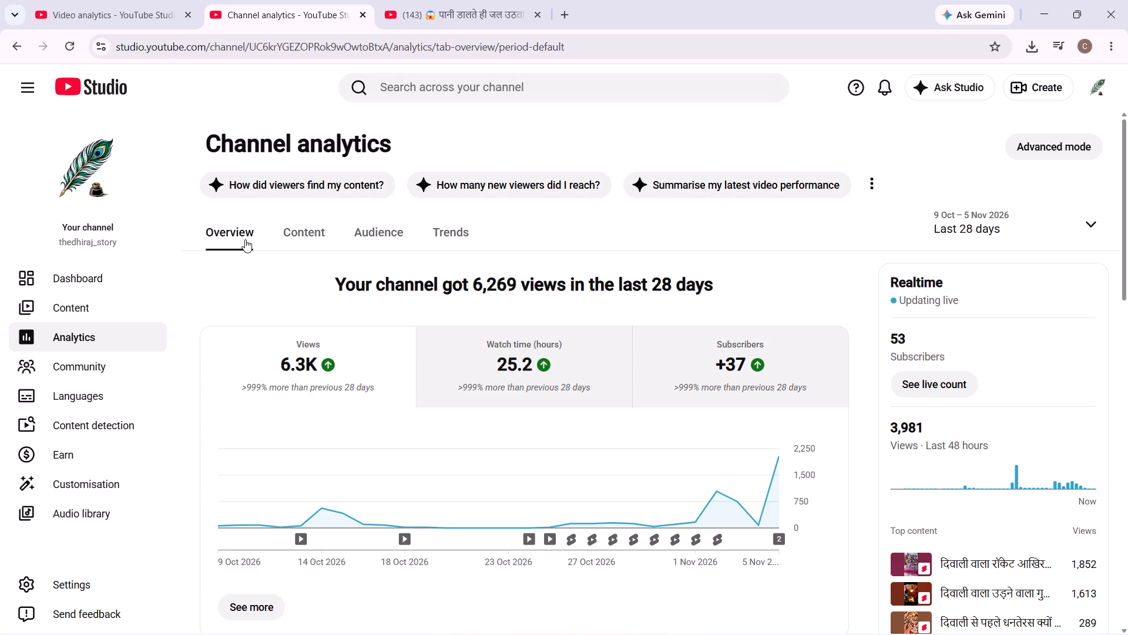
pyautogui.scroll(-5, 446, 476)
pyautogui.scroll(3, 446, 476)
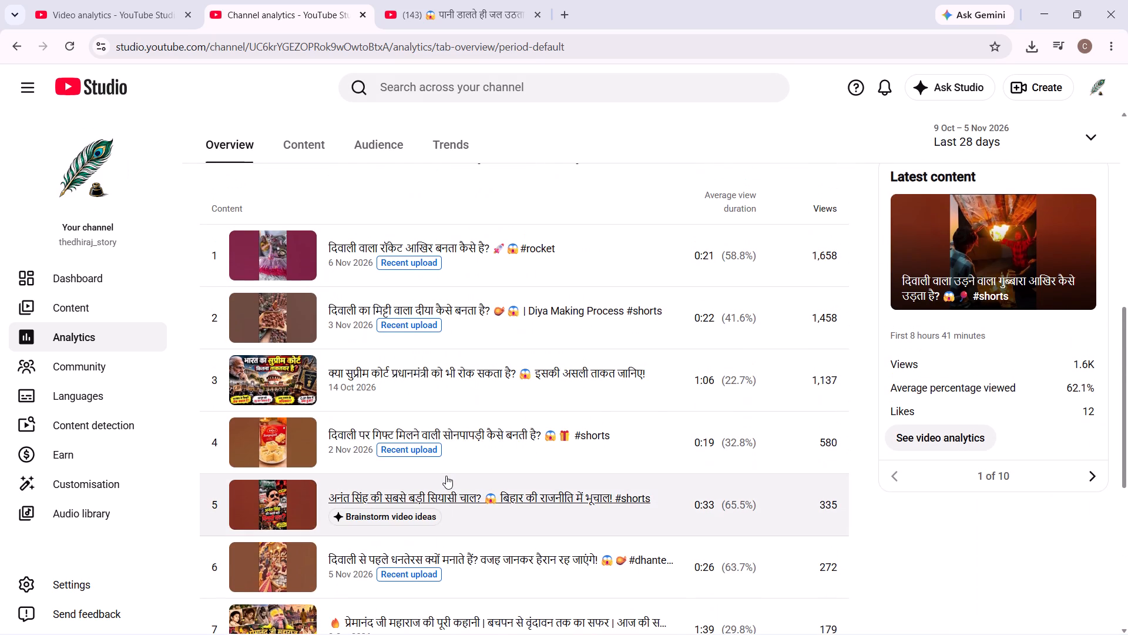